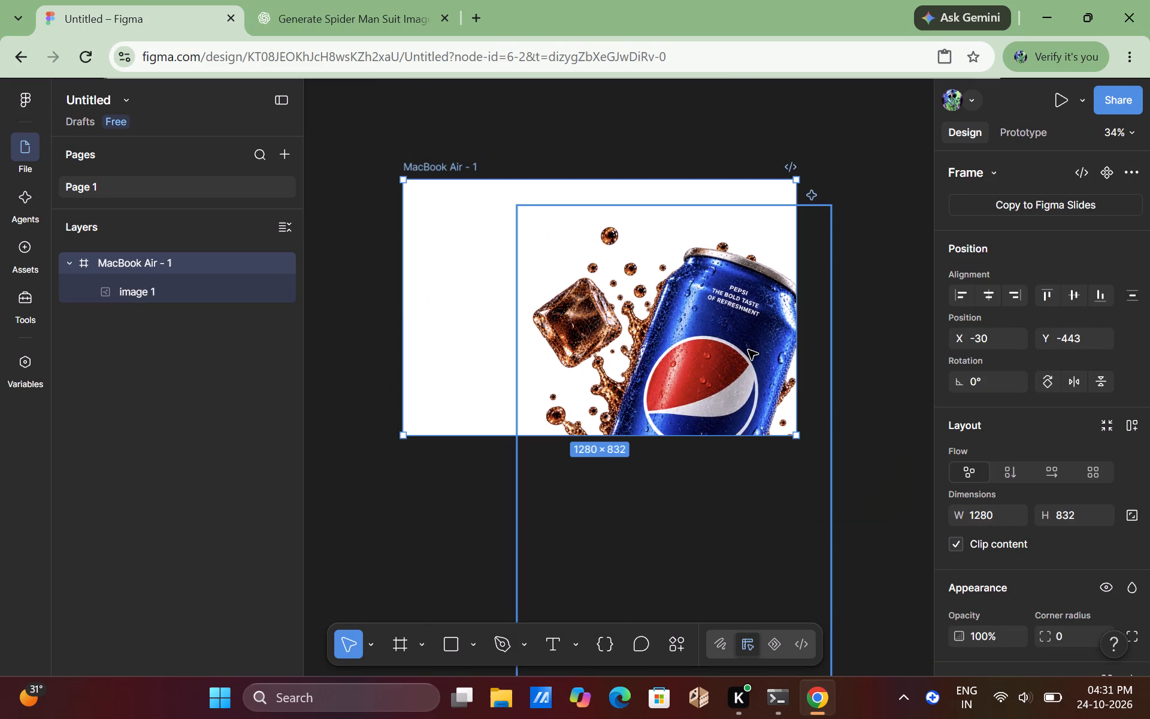
Scale the pasted Pepsi image down to about 564 × 845 and move it to about X 311, Y -26 in the frame.
{"action": "left_click", "coordinate": [738, 350]}
{"action": "left_click", "coordinate": [738, 350]}
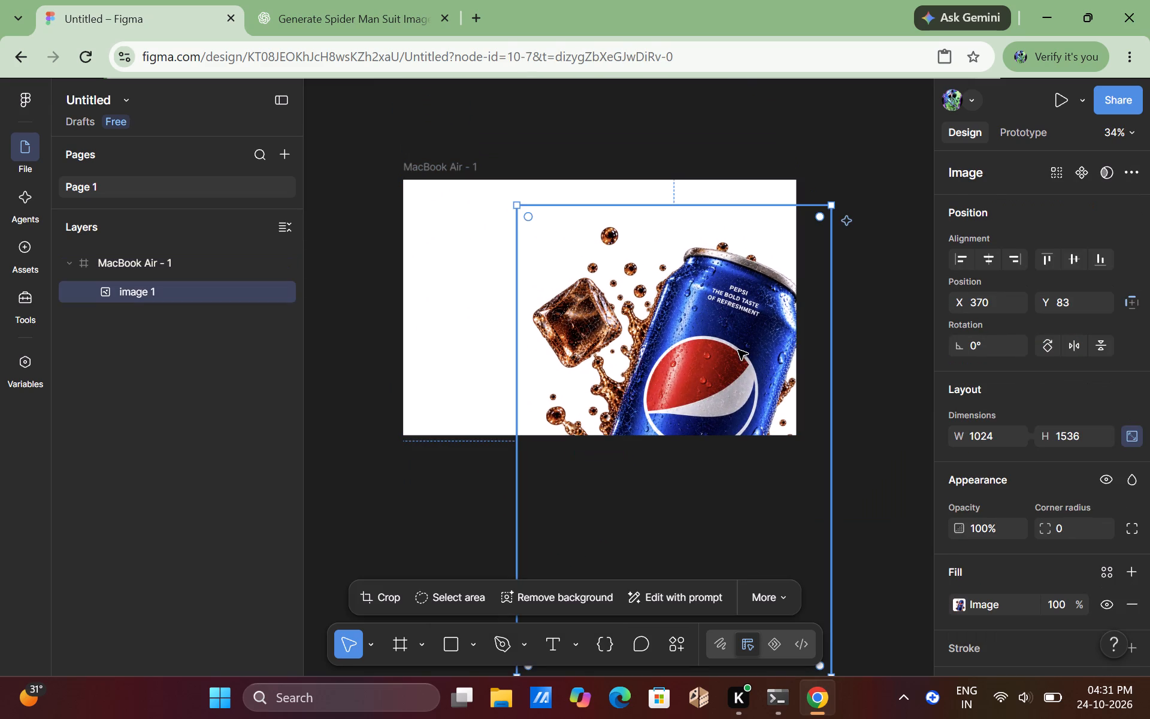
{"action": "left_click_drag", "start_coordinate": [738, 350], "coordinate": [641, 281]}
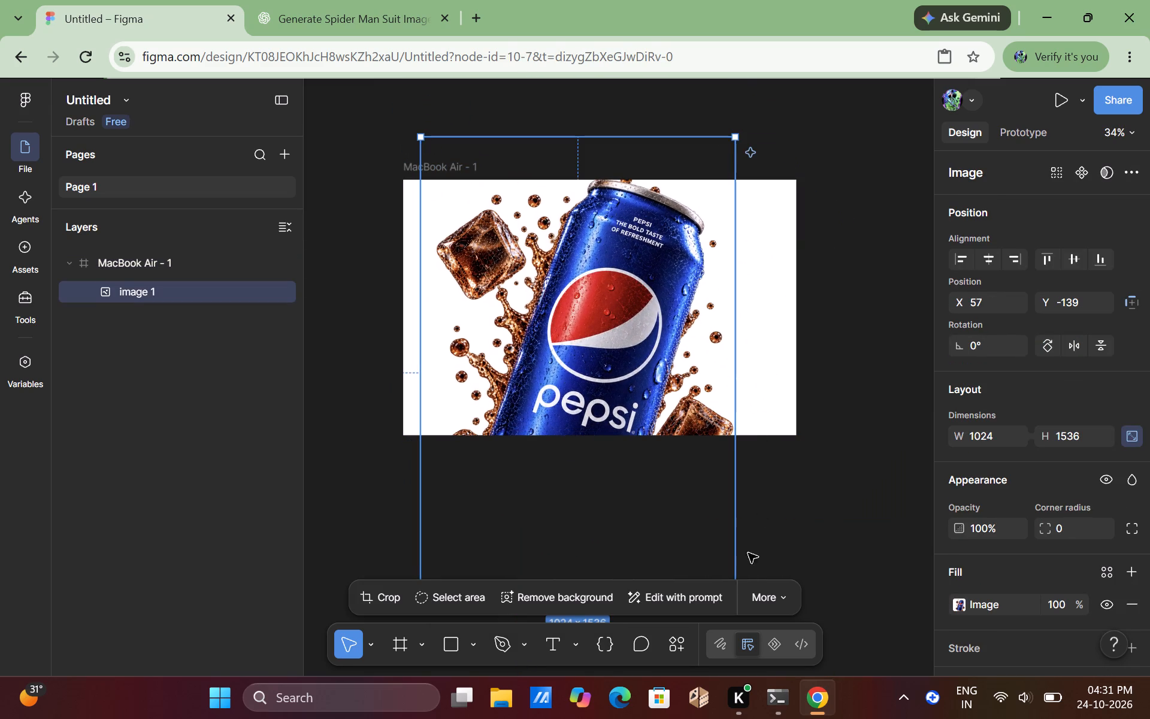
{"action": "left_click_drag", "start_coordinate": [643, 387], "coordinate": [624, 253]}
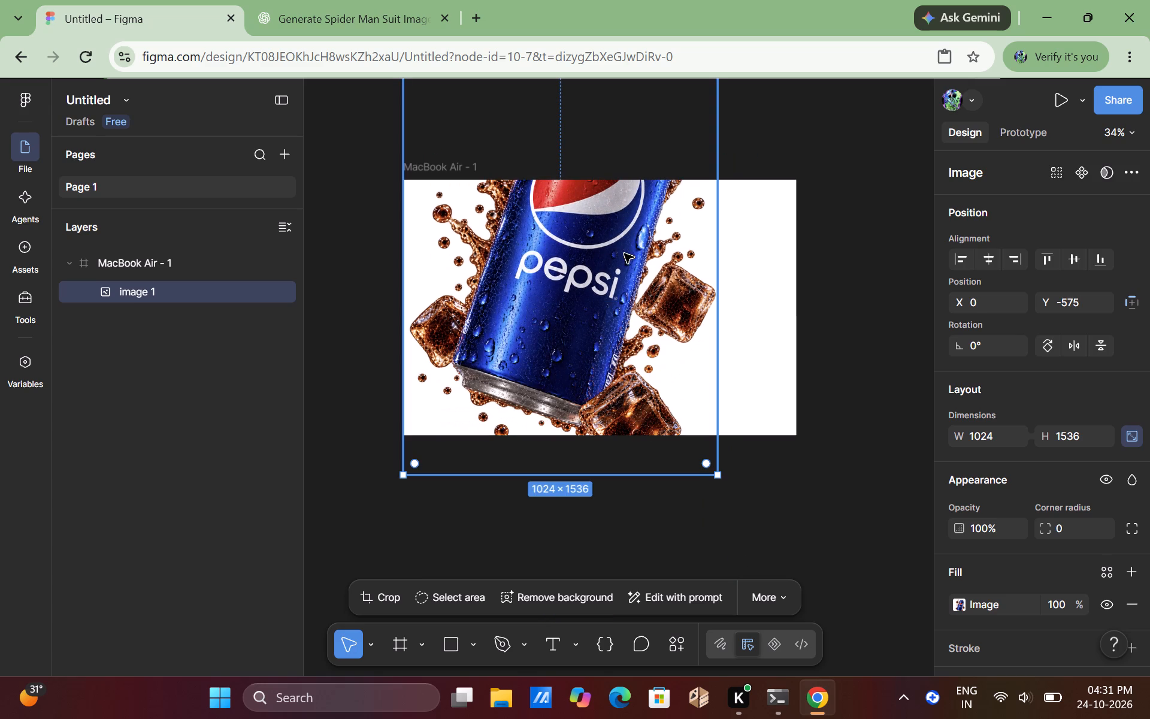
{"action": "left_click_drag", "start_coordinate": [718, 482], "coordinate": [683, 439]}
{"action": "left_click_drag", "start_coordinate": [711, 481], "coordinate": [683, 419]}
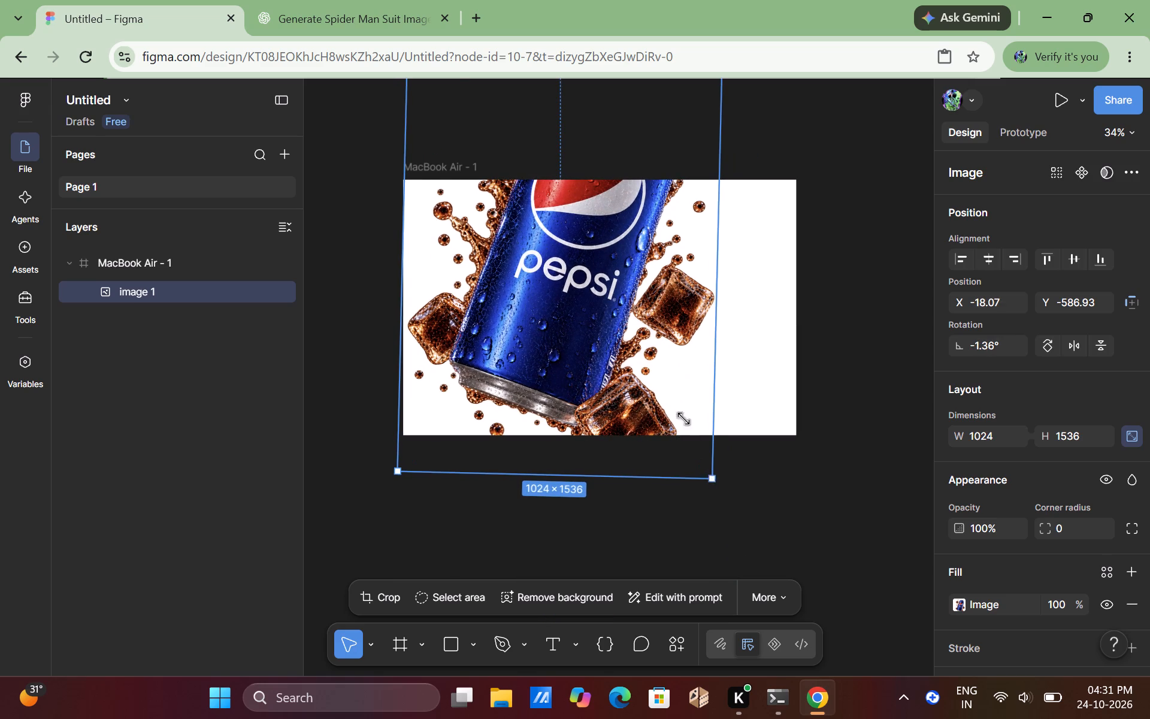
{"action": "left_click_drag", "start_coordinate": [683, 419], "coordinate": [556, 262]}
{"action": "left_click_drag", "start_coordinate": [492, 191], "coordinate": [595, 285]}
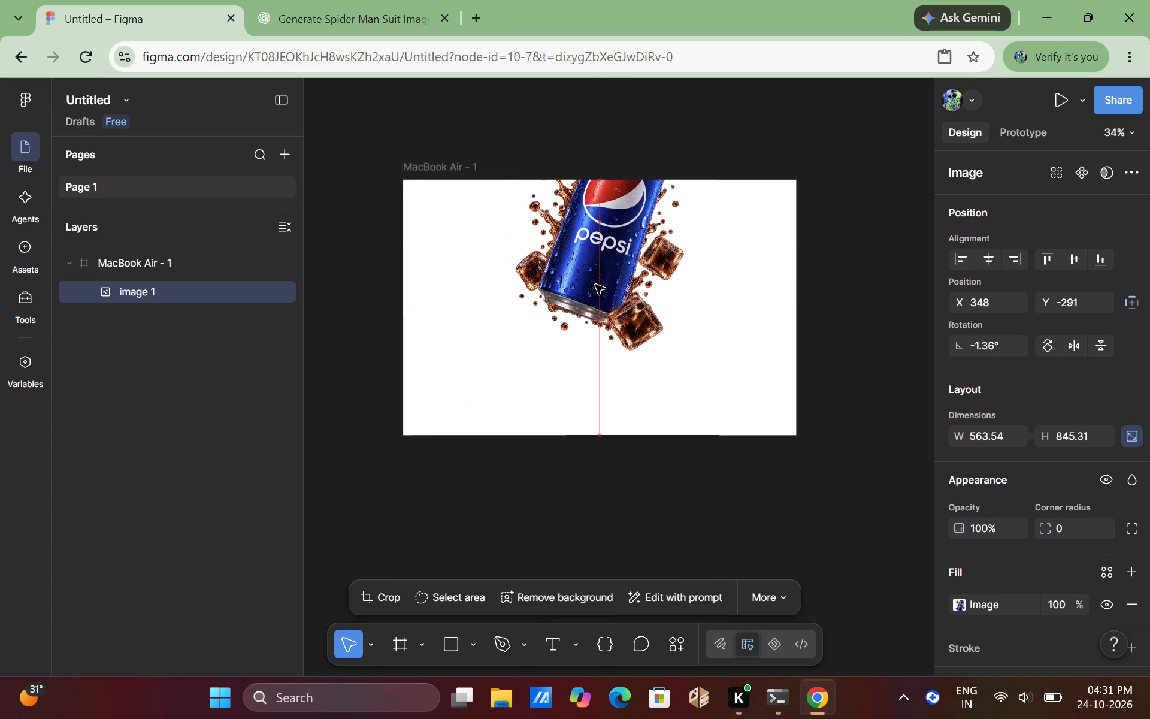
{"action": "left_click_drag", "start_coordinate": [595, 285], "coordinate": [588, 361]}
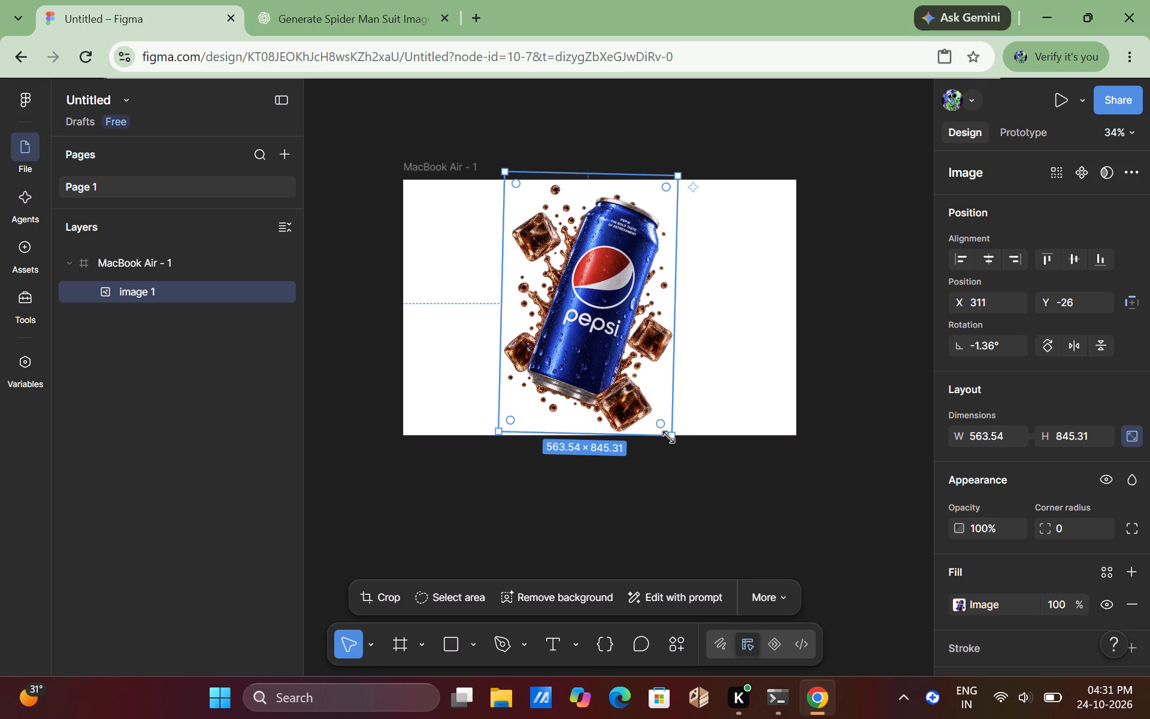
Shrink the Pepsi image to about 485 × 728 and straighten its rotation to about 0.04°.
{"action": "left_click_drag", "start_coordinate": [670, 437], "coordinate": [631, 398]}
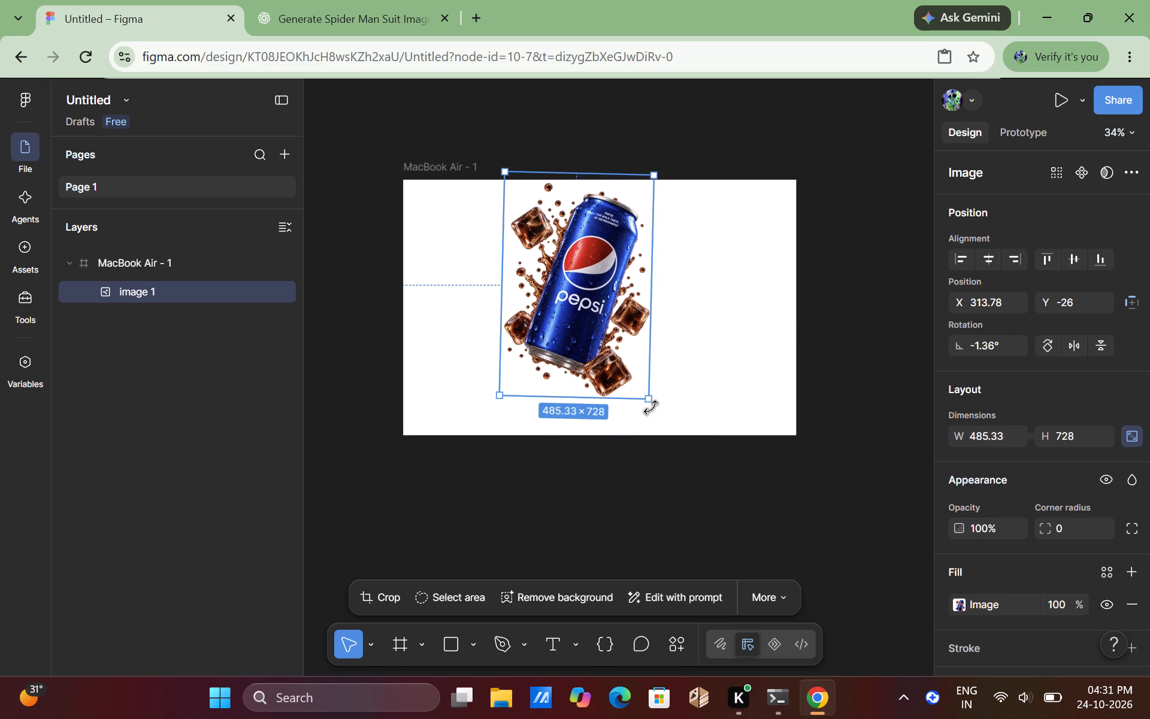
{"action": "left_click", "coordinate": [651, 407]}
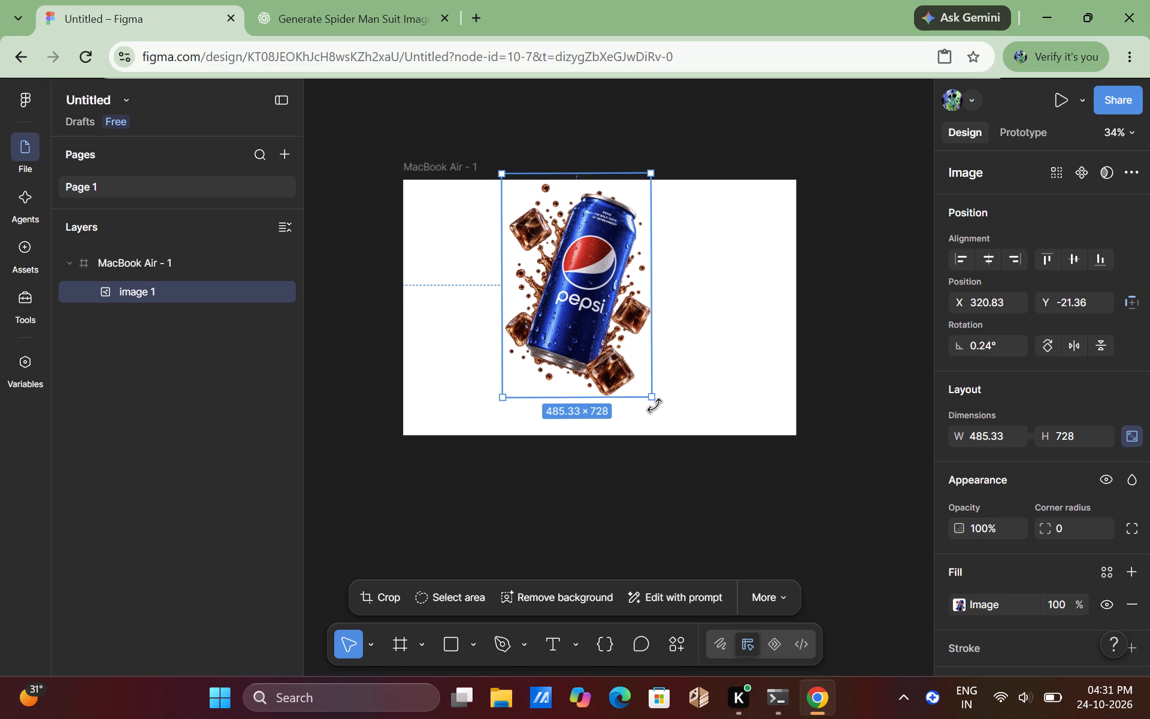
Move the Pepsi image to about X 363, Y 20 in the frame.
{"action": "left_click", "coordinate": [533, 298]}
{"action": "left_click_drag", "start_coordinate": [563, 292], "coordinate": [585, 304]}
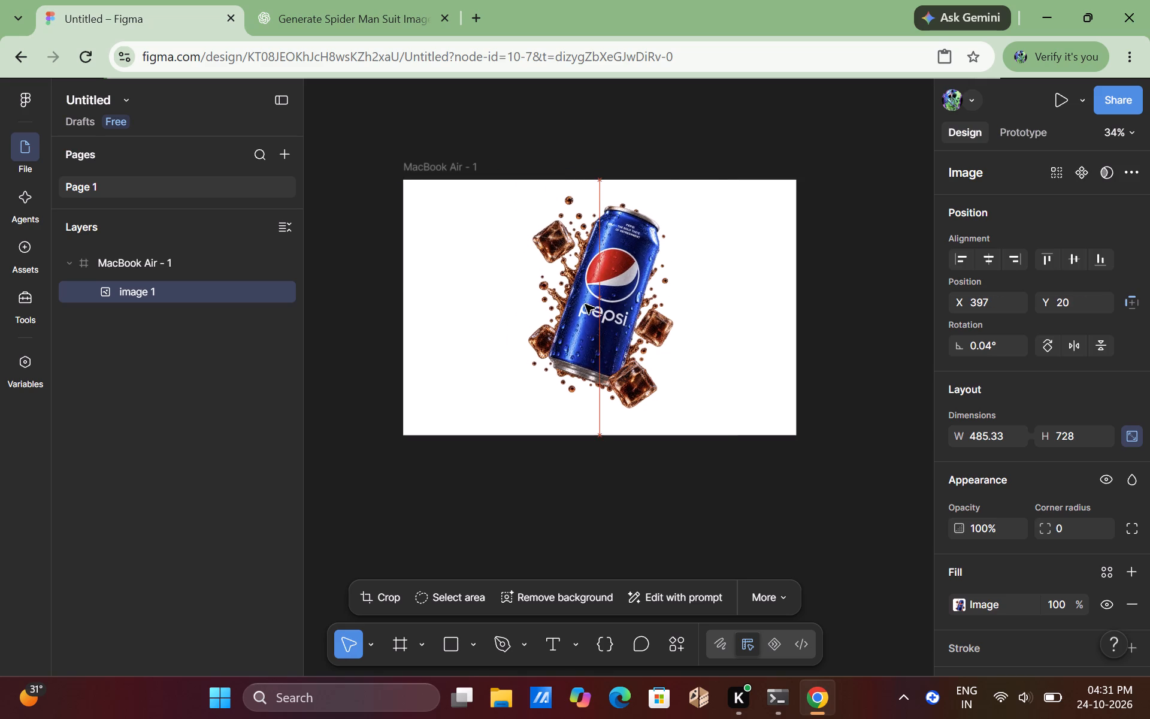
{"action": "left_click_drag", "start_coordinate": [585, 304], "coordinate": [574, 304]}
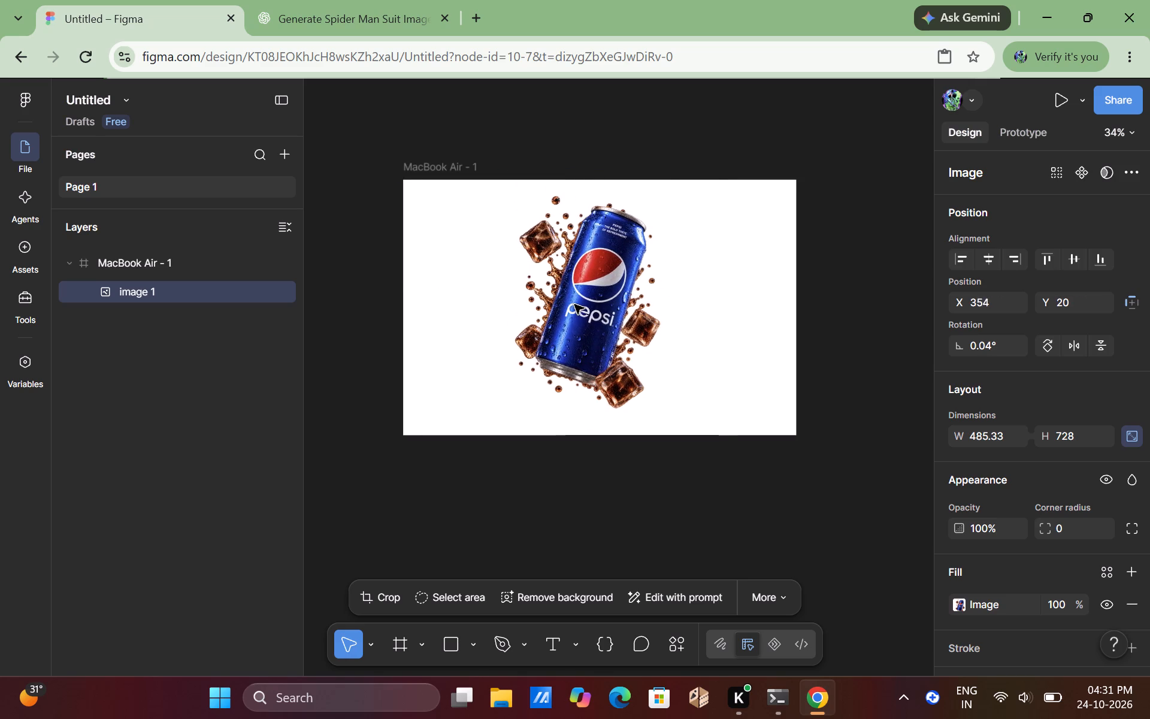
{"action": "left_click_drag", "start_coordinate": [574, 304], "coordinate": [576, 304]}
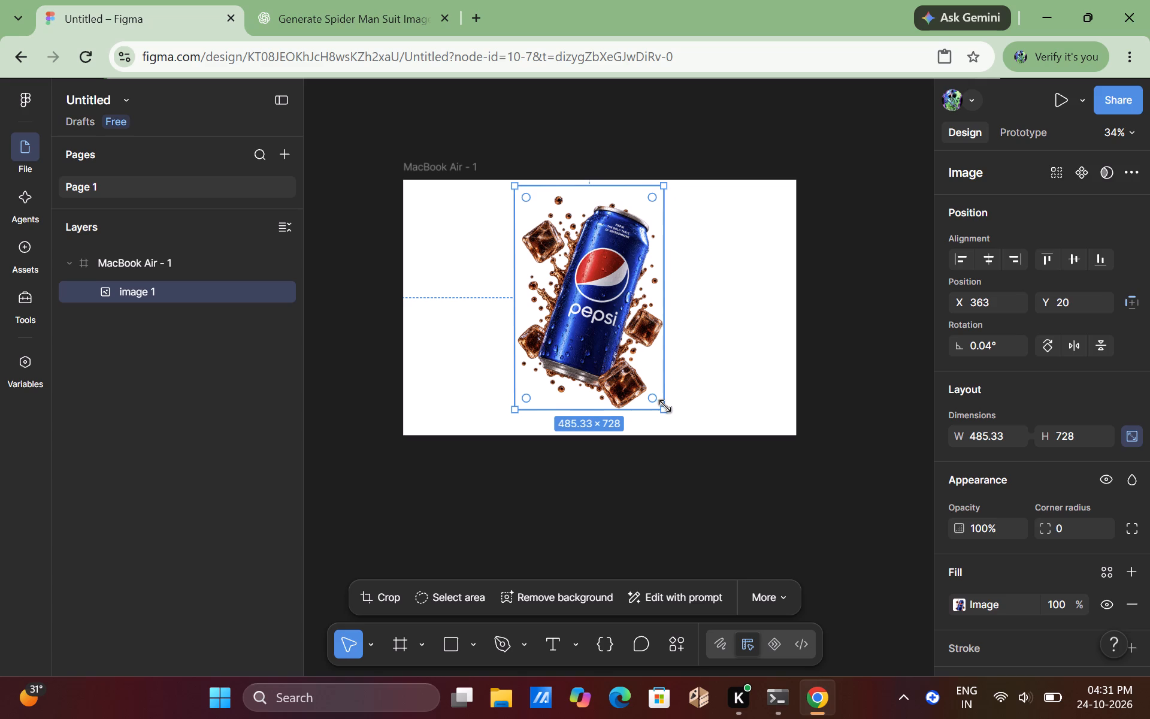
Shrink the Pepsi image to about 427 × 640 and reposition it at about X 410, Y 96 in the frame.
{"action": "left_click_drag", "start_coordinate": [665, 406], "coordinate": [640, 382]}
{"action": "left_click_drag", "start_coordinate": [582, 291], "coordinate": [591, 302]}
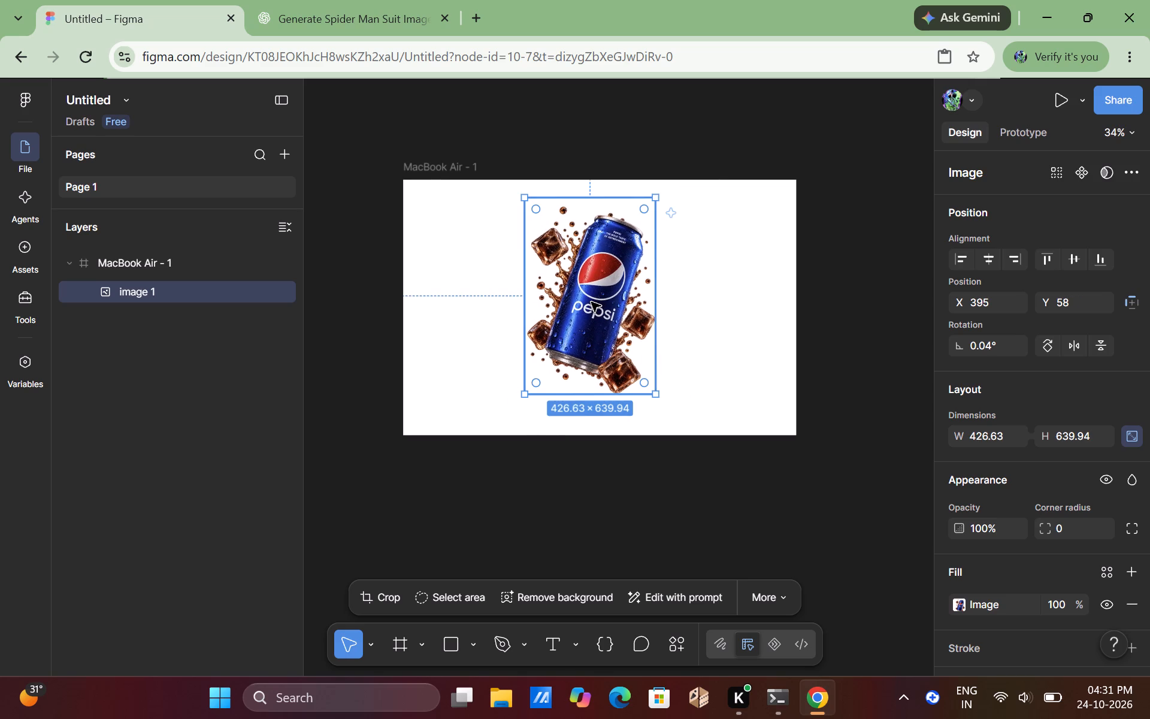
{"action": "left_click", "coordinate": [591, 302]}
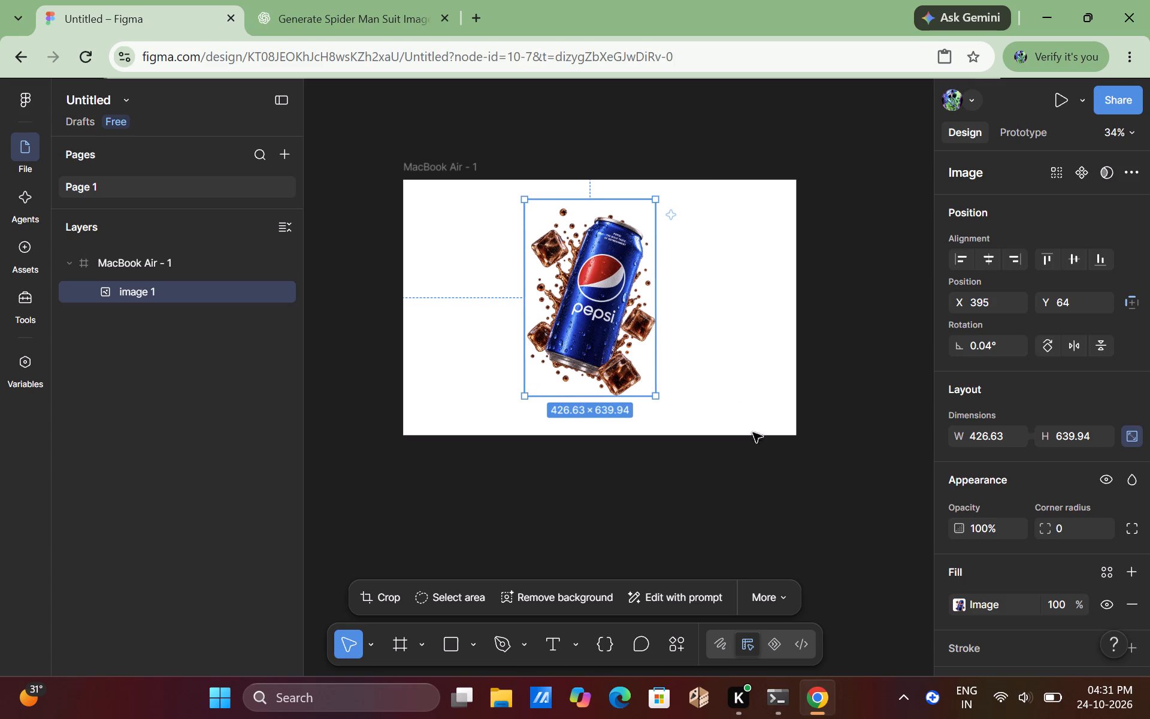
{"action": "left_click", "coordinate": [761, 502]}
{"action": "left_click_drag", "start_coordinate": [594, 292], "coordinate": [598, 296]}
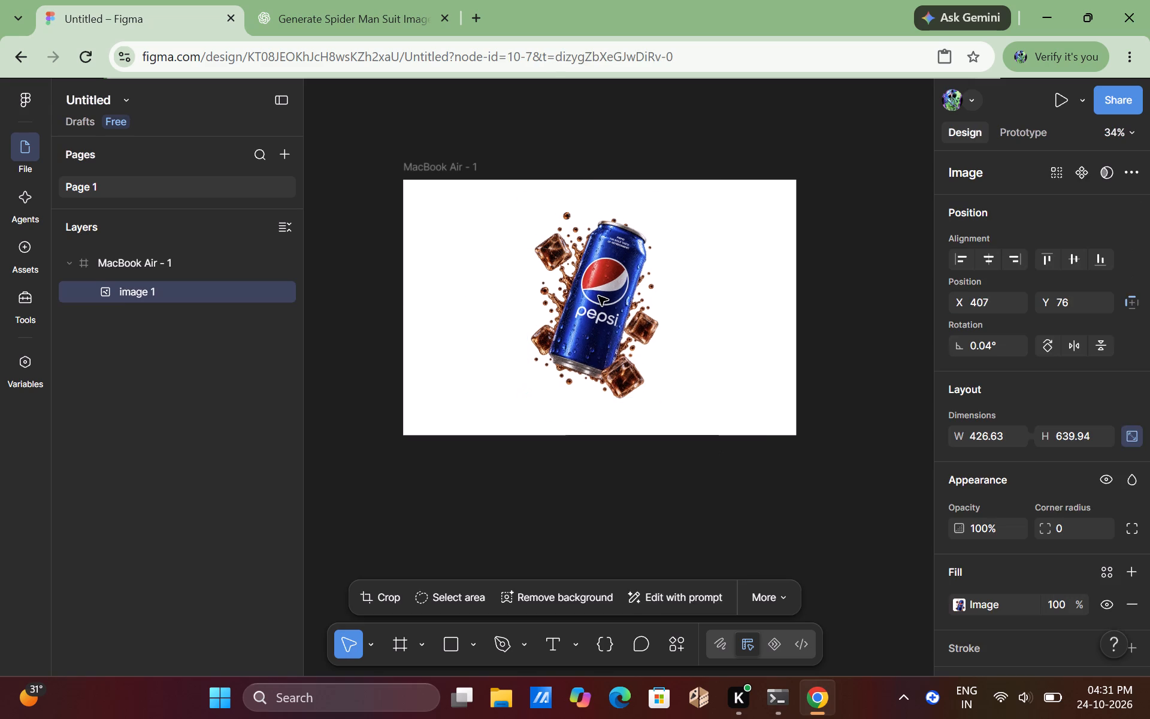
{"action": "left_click_drag", "start_coordinate": [598, 296], "coordinate": [598, 297]}
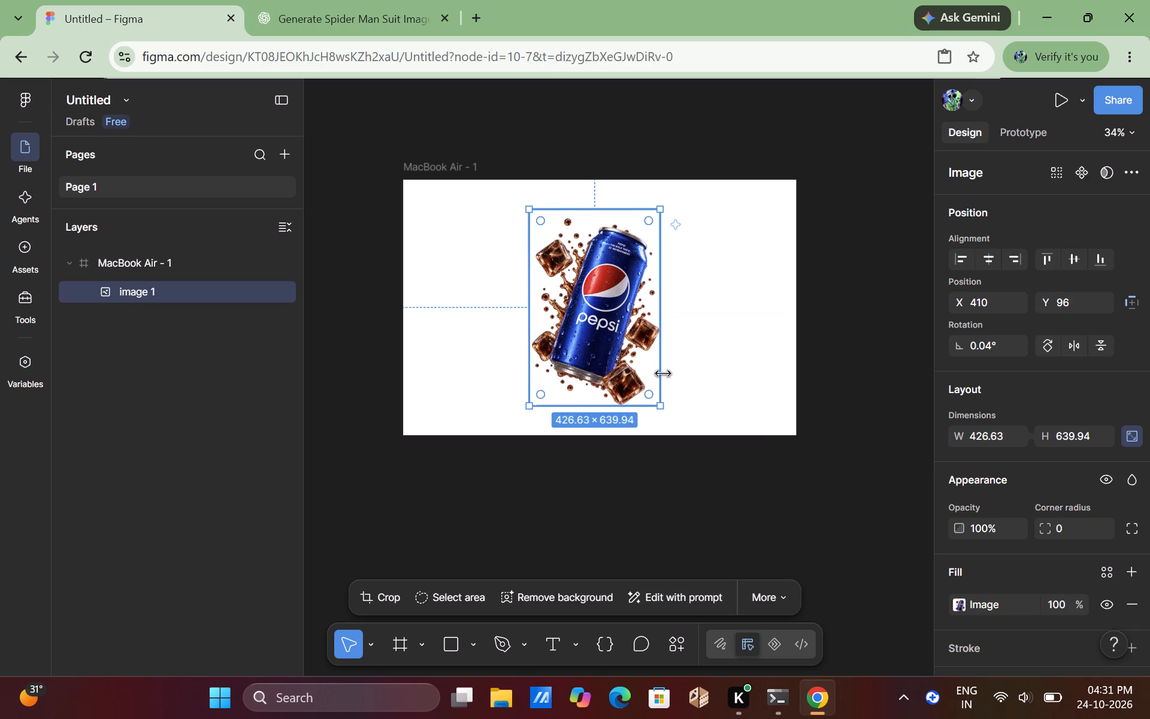
{"action": "left_click", "coordinate": [709, 487]}
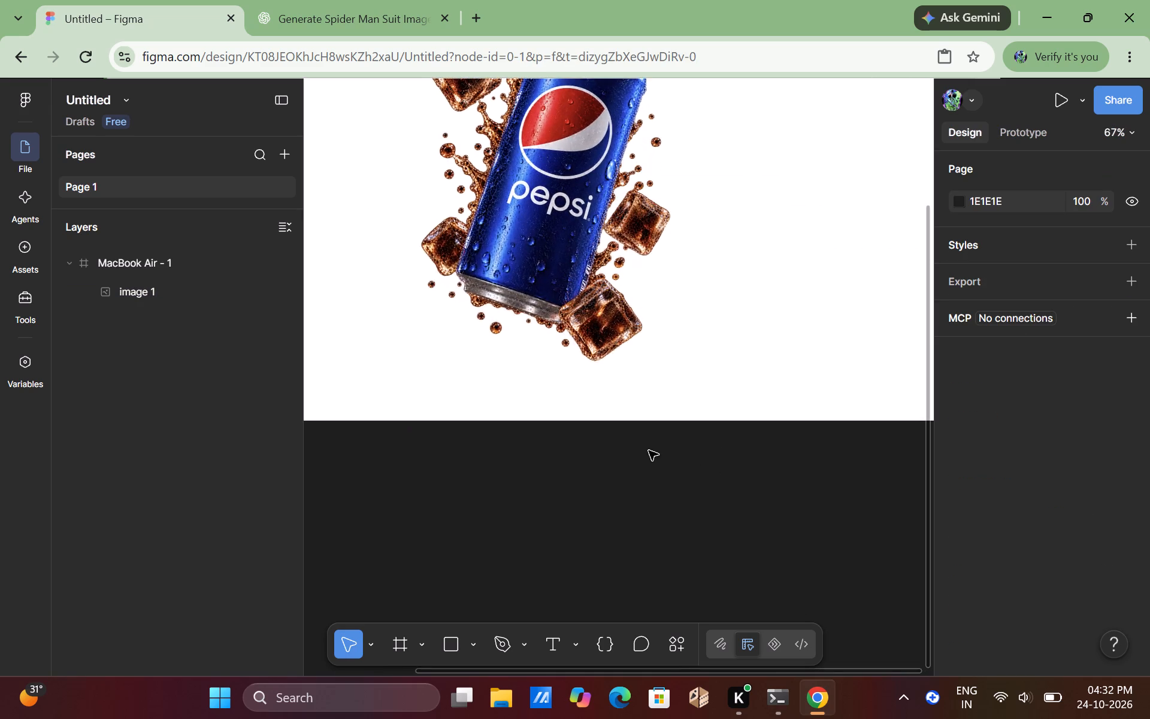
Shift the Pepsi image to about X 330, Y 96, keeping it vertically centred in the frame, and deselect it.
{"action": "scroll", "coordinate": [649, 451], "scroll_direction": "right", "scroll_amount": 1}
{"action": "scroll", "coordinate": [649, 451], "scroll_direction": "up", "scroll_amount": 2}
{"action": "left_click", "coordinate": [796, 416]}
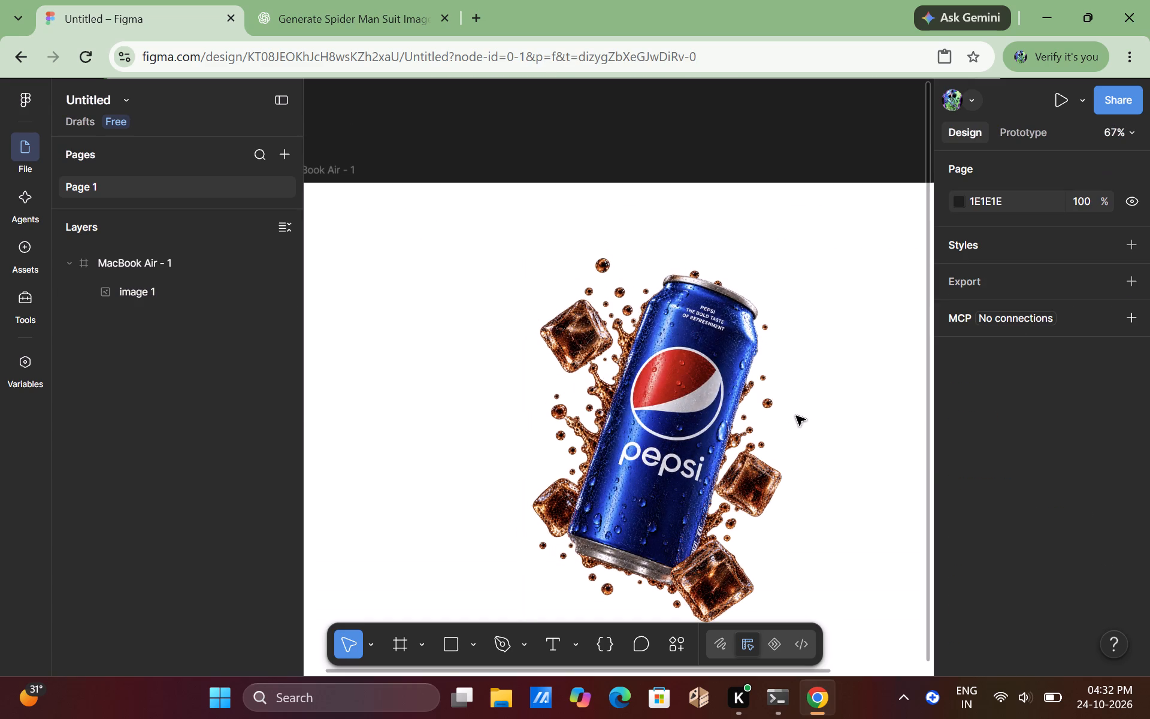
{"action": "scroll", "coordinate": [796, 416], "scroll_direction": "down", "scroll_amount": 1}
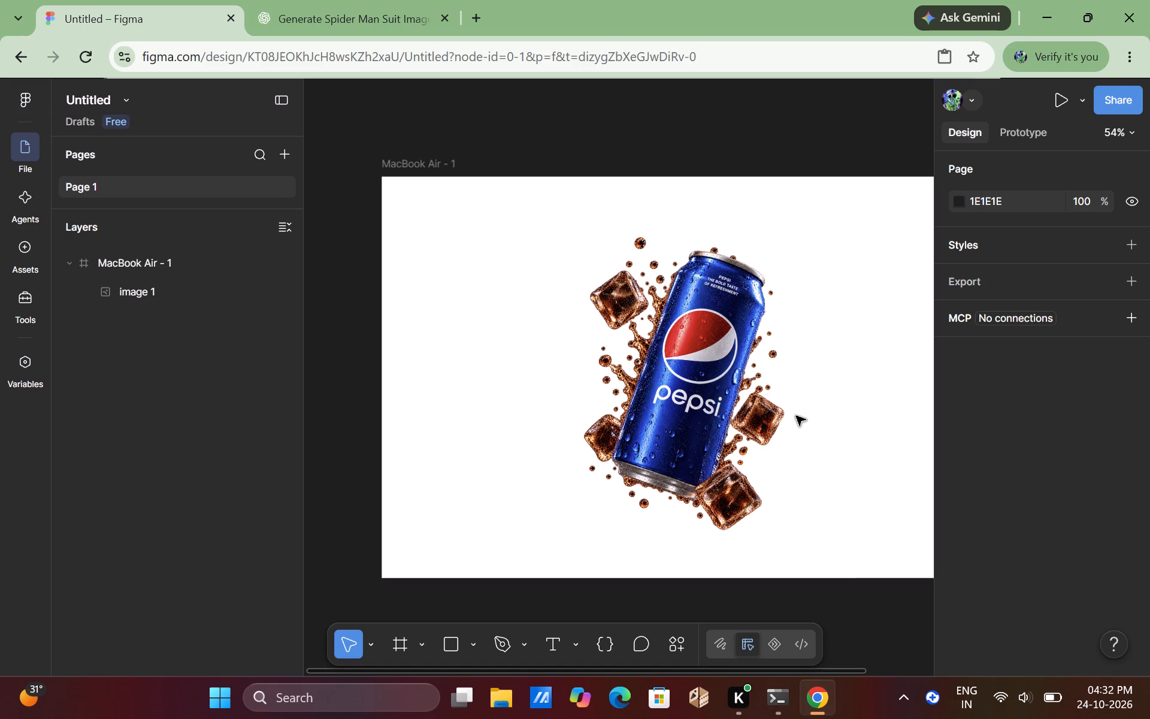
{"action": "left_click_drag", "start_coordinate": [697, 369], "coordinate": [649, 370]}
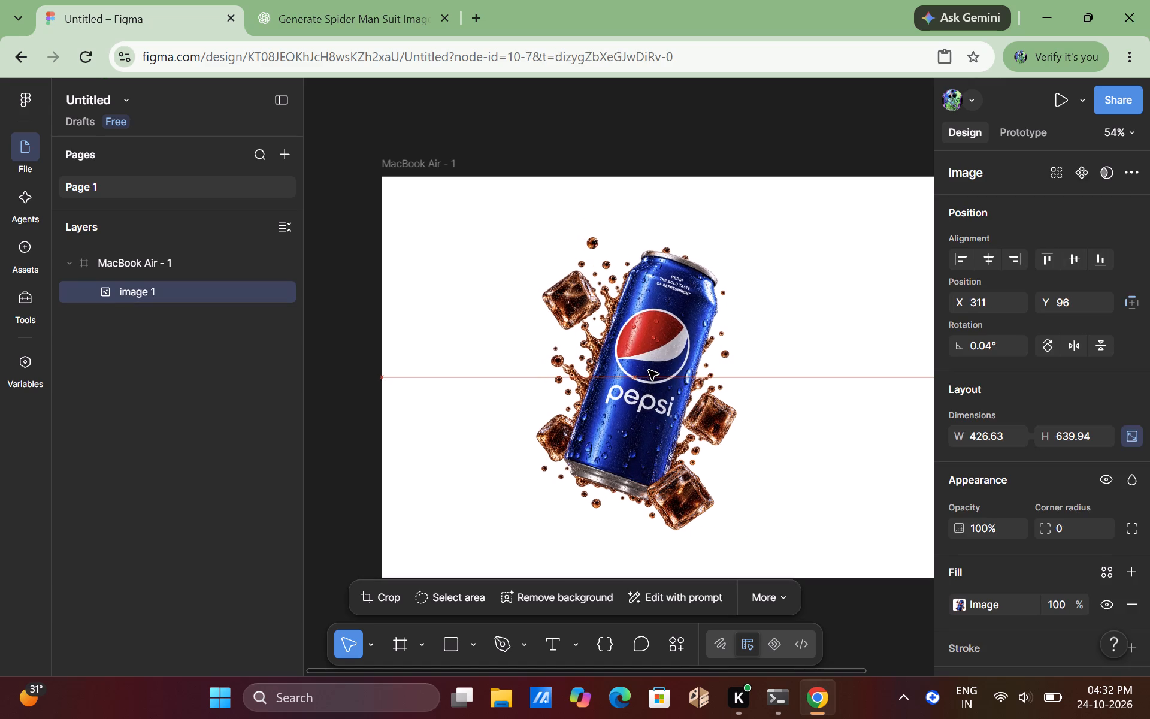
{"action": "left_click_drag", "start_coordinate": [649, 370], "coordinate": [662, 359]}
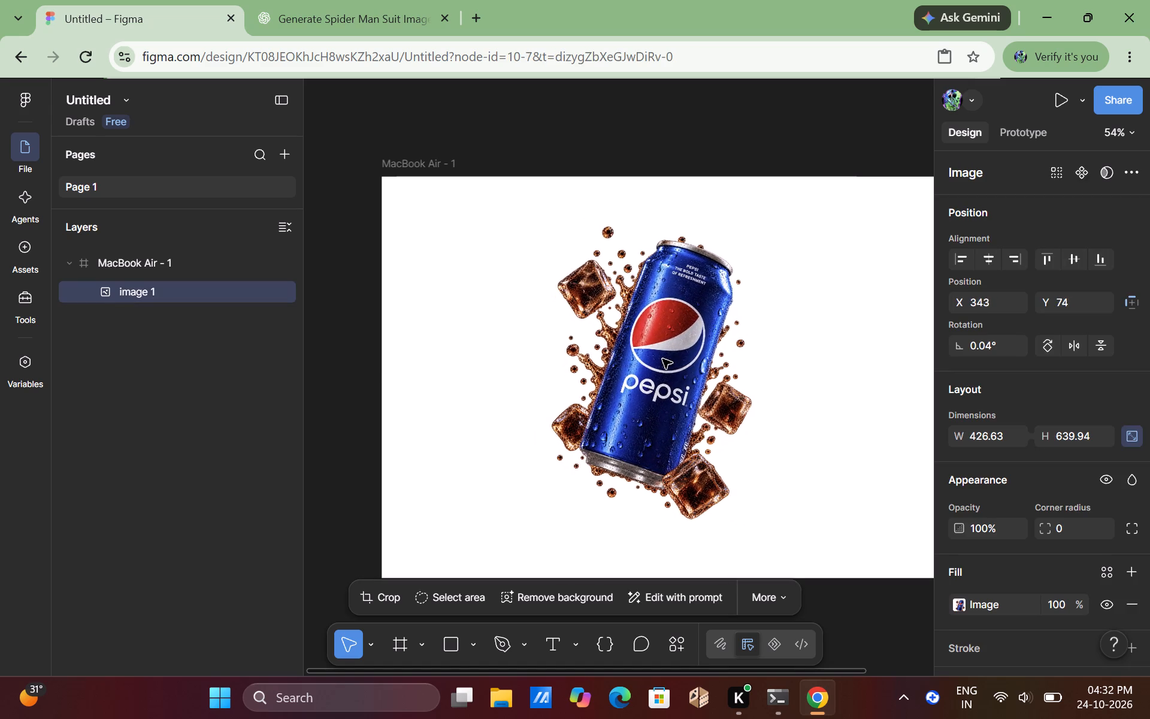
{"action": "left_click_drag", "start_coordinate": [662, 359], "coordinate": [646, 377]}
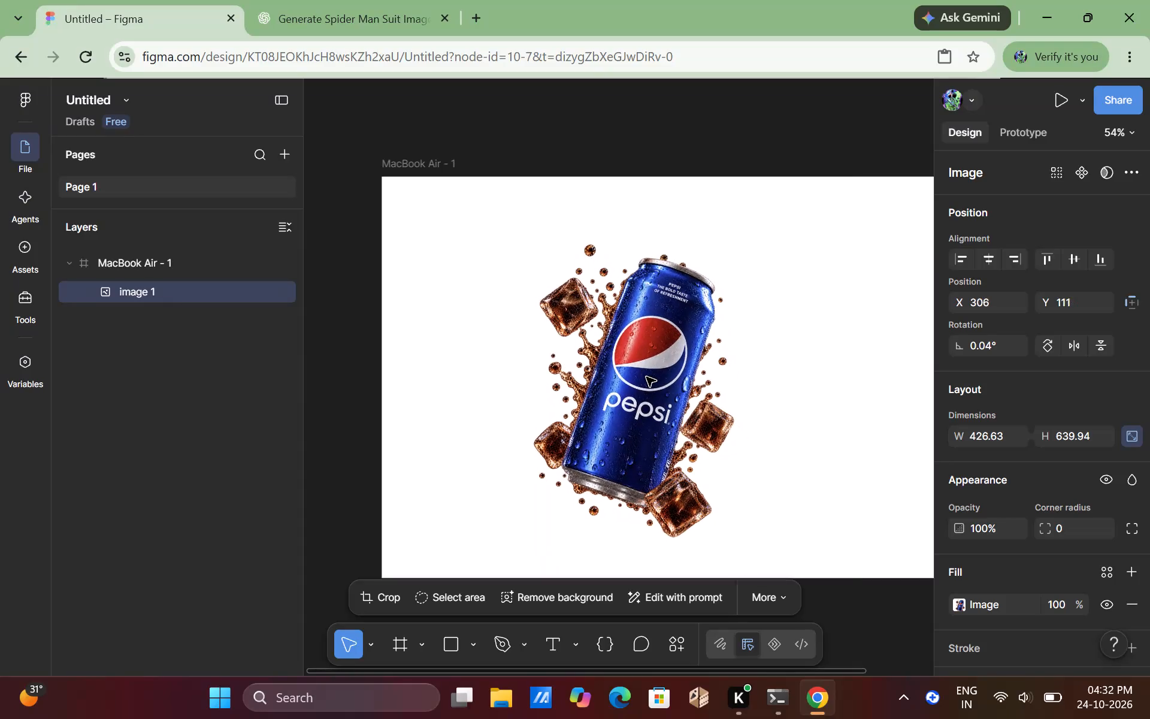
{"action": "left_click_drag", "start_coordinate": [646, 377], "coordinate": [658, 371]}
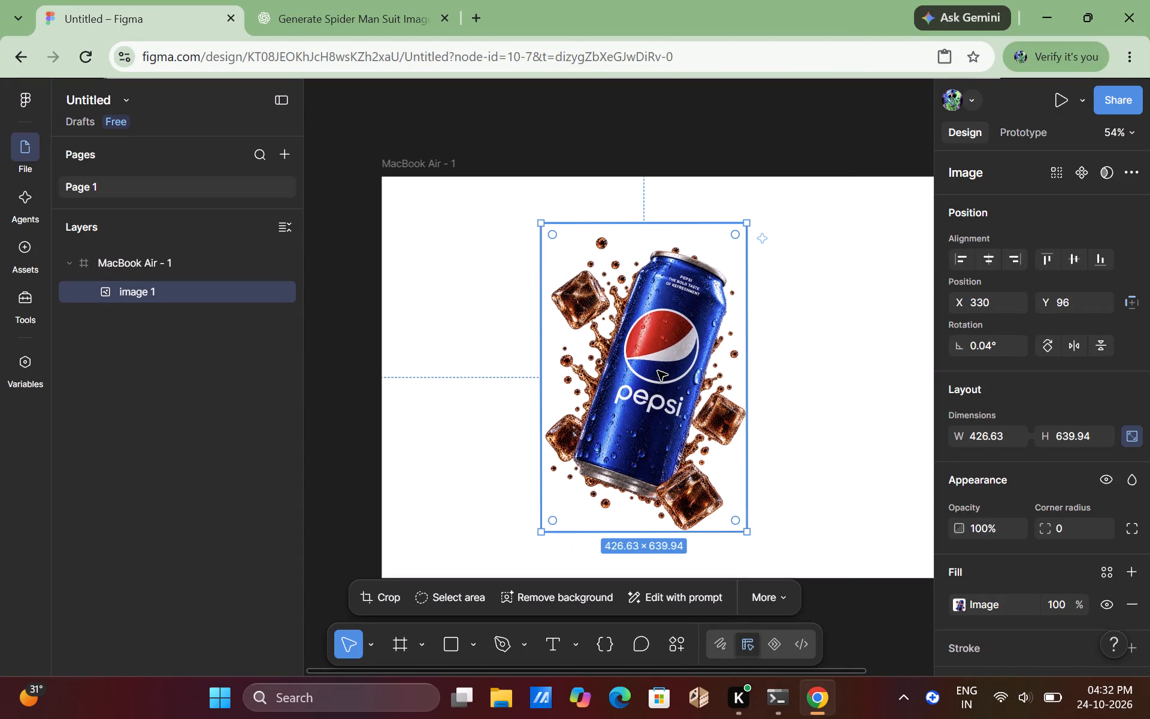
{"action": "left_click", "coordinate": [809, 153]}
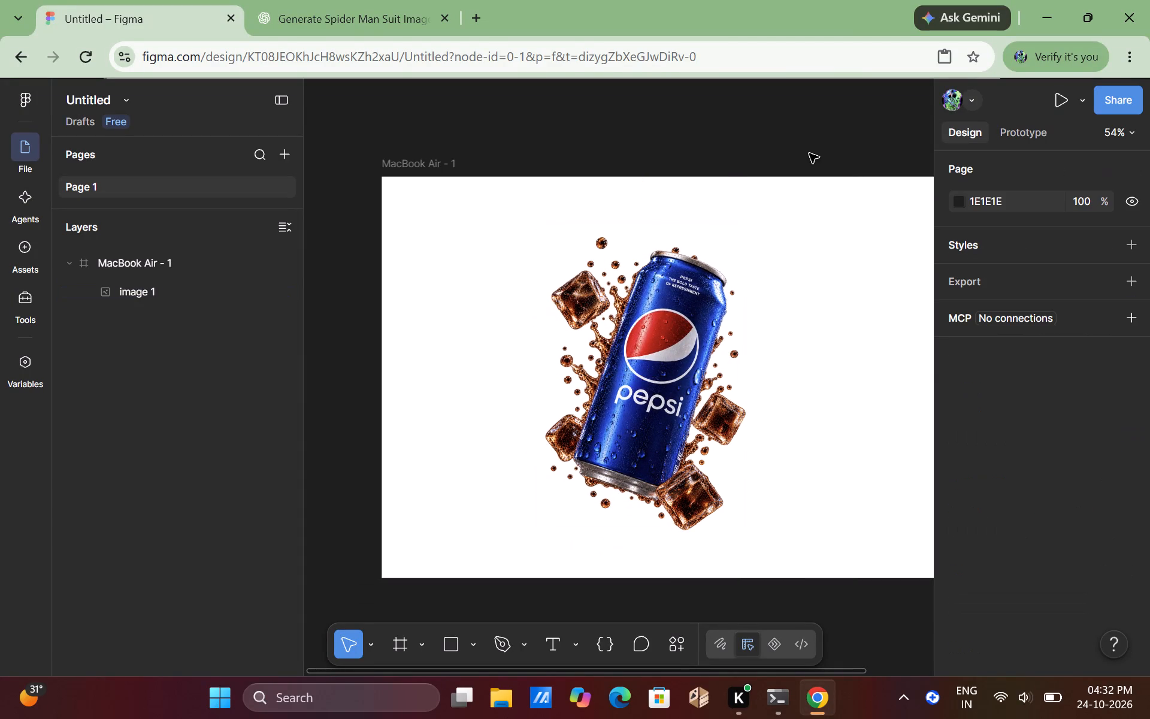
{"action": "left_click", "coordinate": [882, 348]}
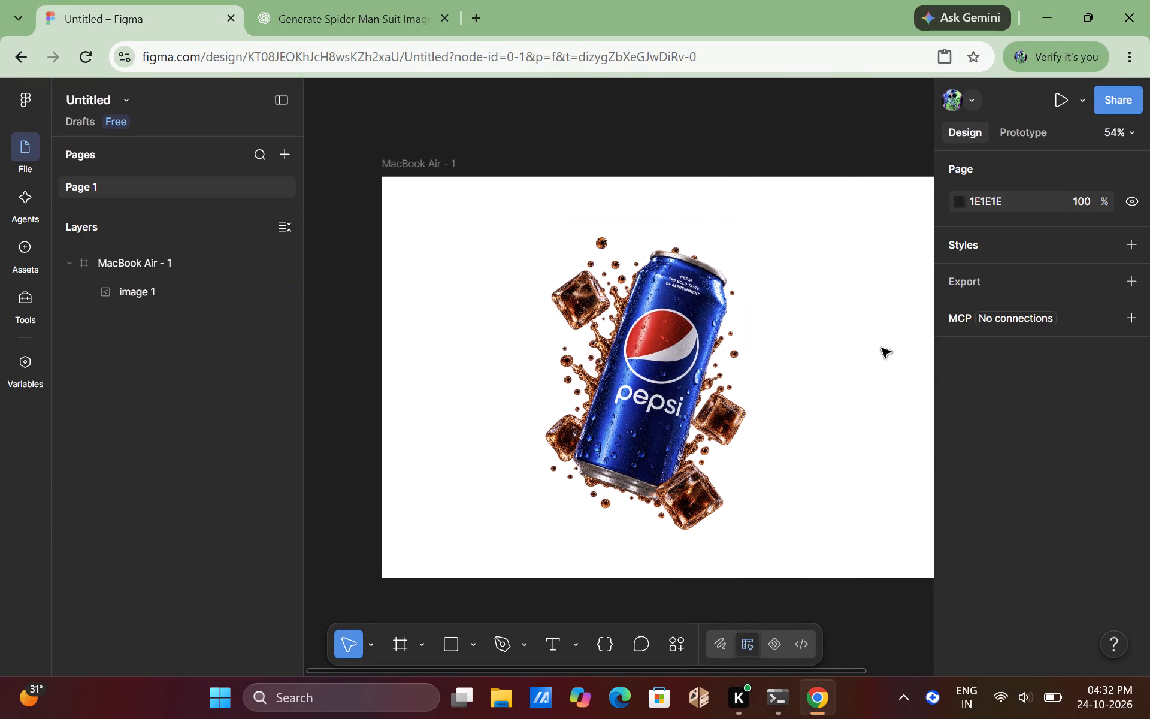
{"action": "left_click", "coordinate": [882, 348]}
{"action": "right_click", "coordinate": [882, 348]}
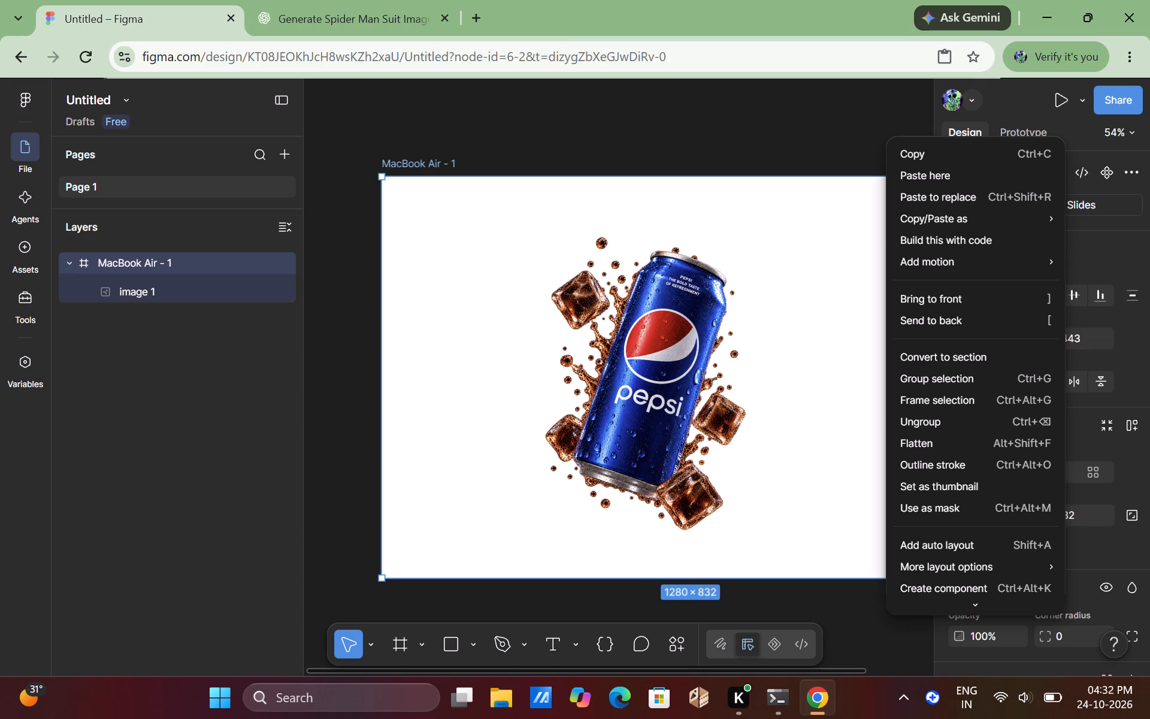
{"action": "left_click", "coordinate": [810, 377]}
Change the fill of the MacBook Air - 1 frame to the dark reddish brown 6B3939 and deselect the frame.
{"action": "left_click", "coordinate": [161, 257]}
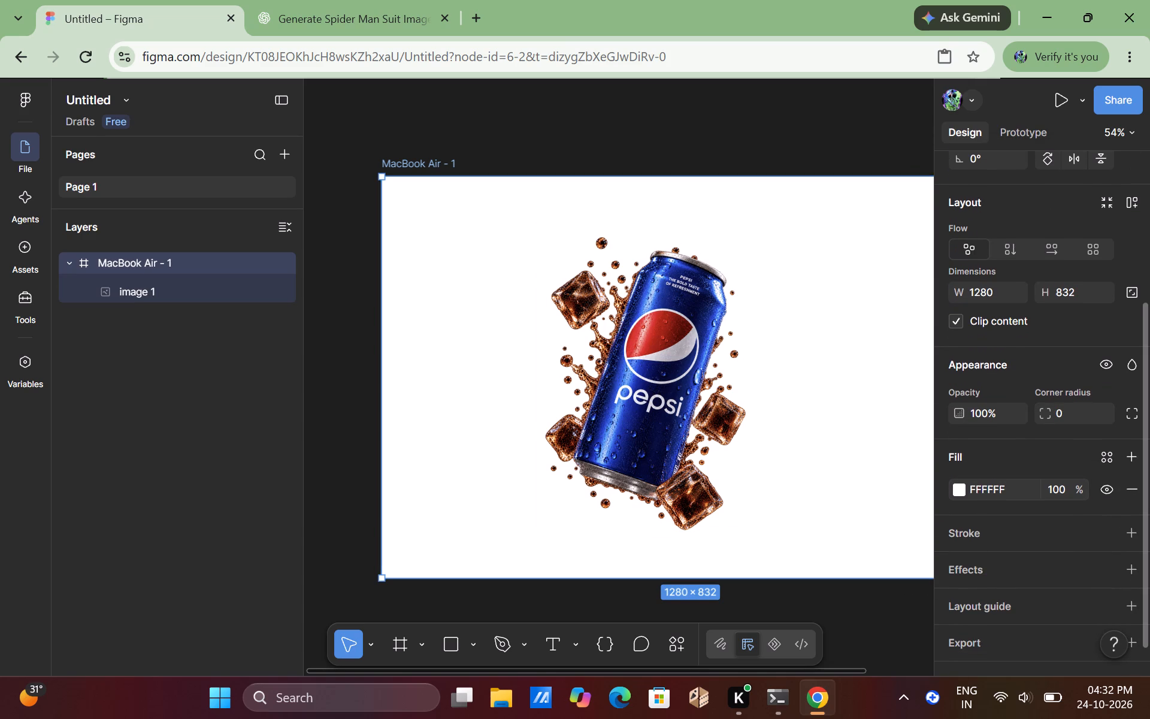
{"action": "left_click", "coordinate": [963, 488]}
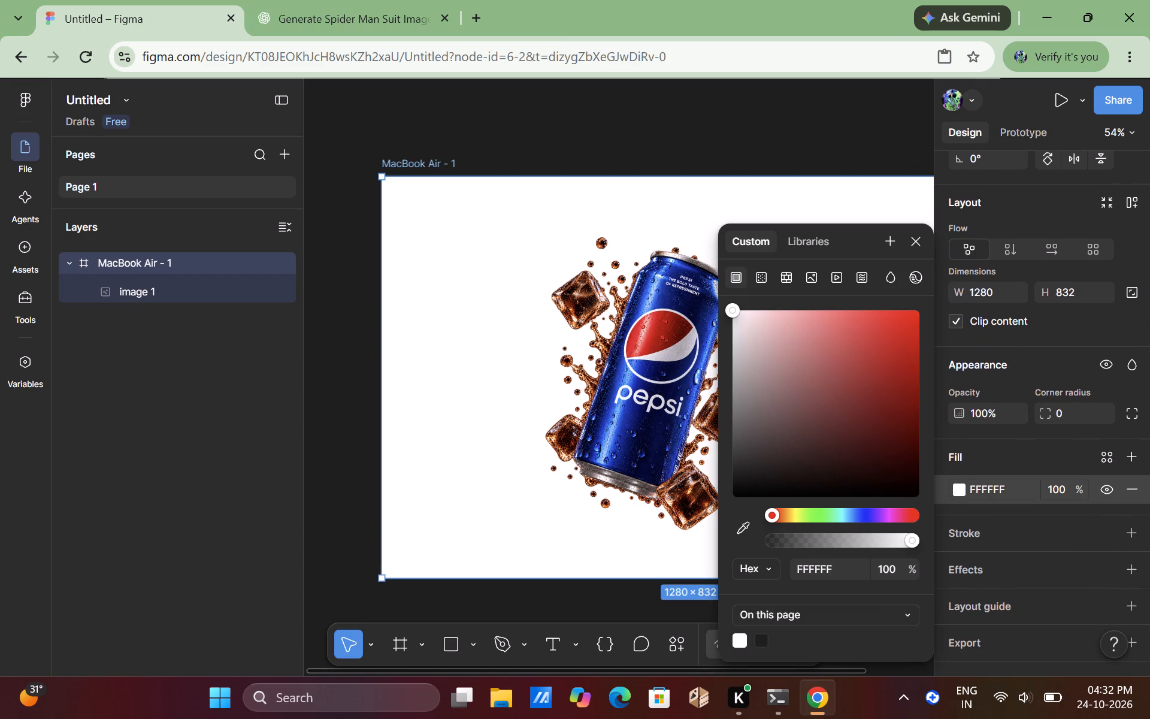
{"action": "left_click_drag", "start_coordinate": [868, 376], "coordinate": [842, 427]}
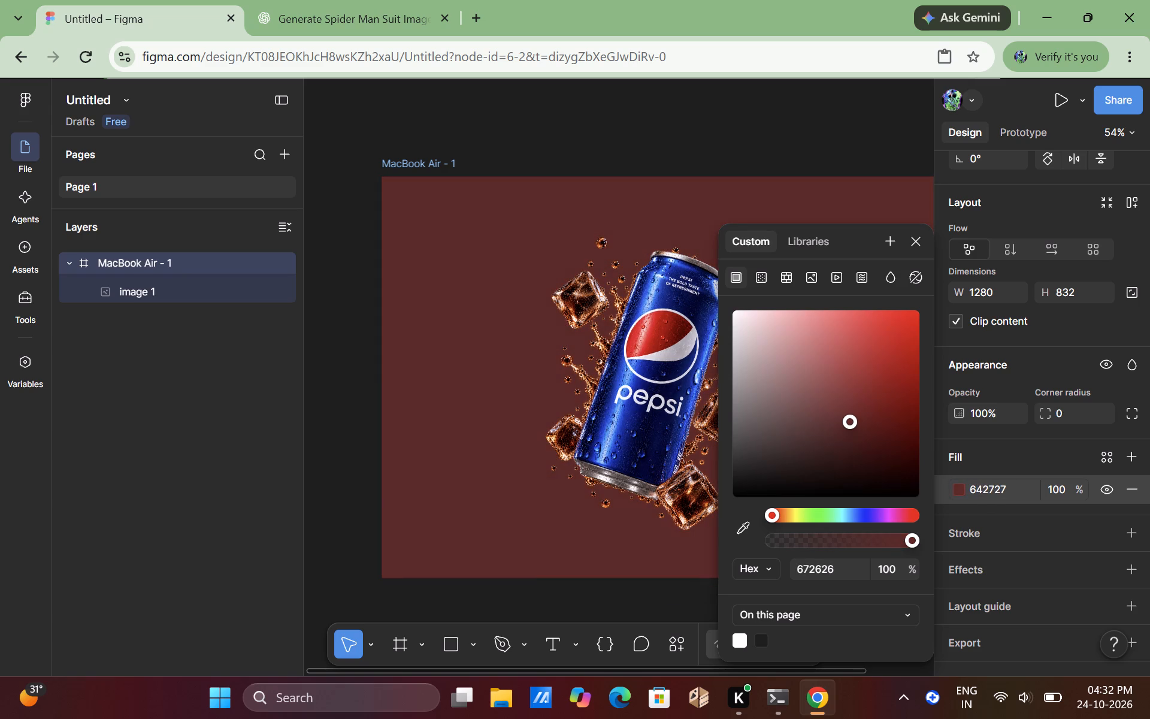
{"action": "left_click_drag", "start_coordinate": [842, 427], "coordinate": [809, 337]}
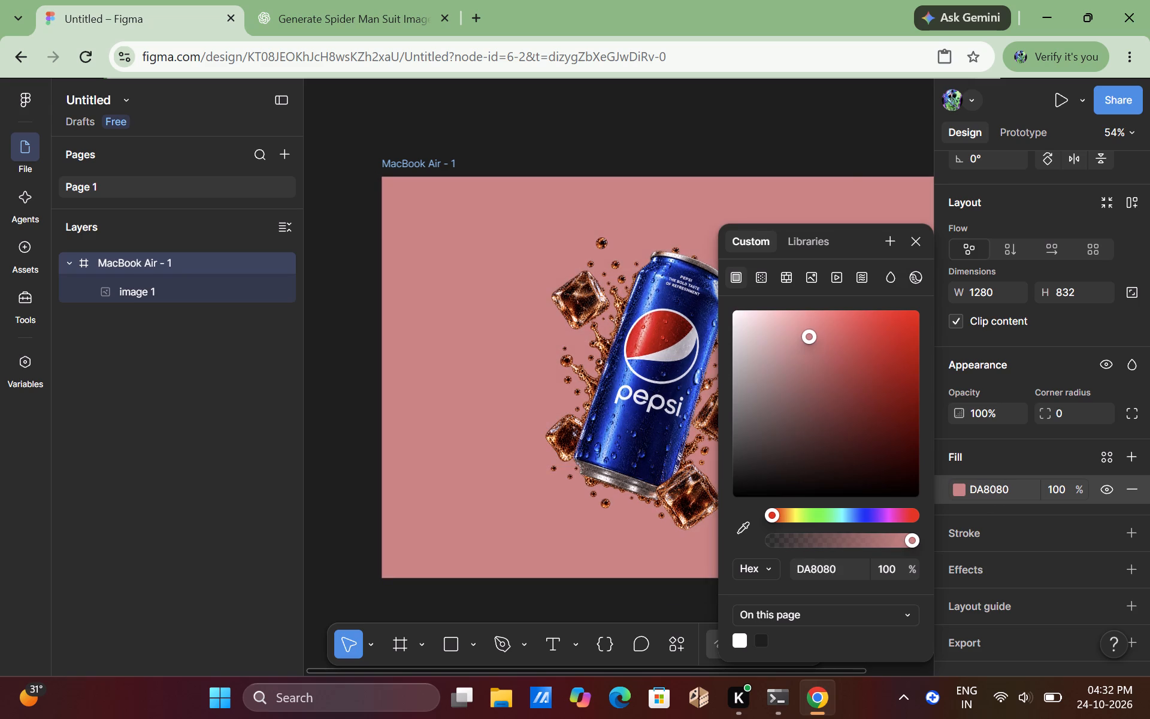
{"action": "left_click_drag", "start_coordinate": [809, 337], "coordinate": [848, 418]}
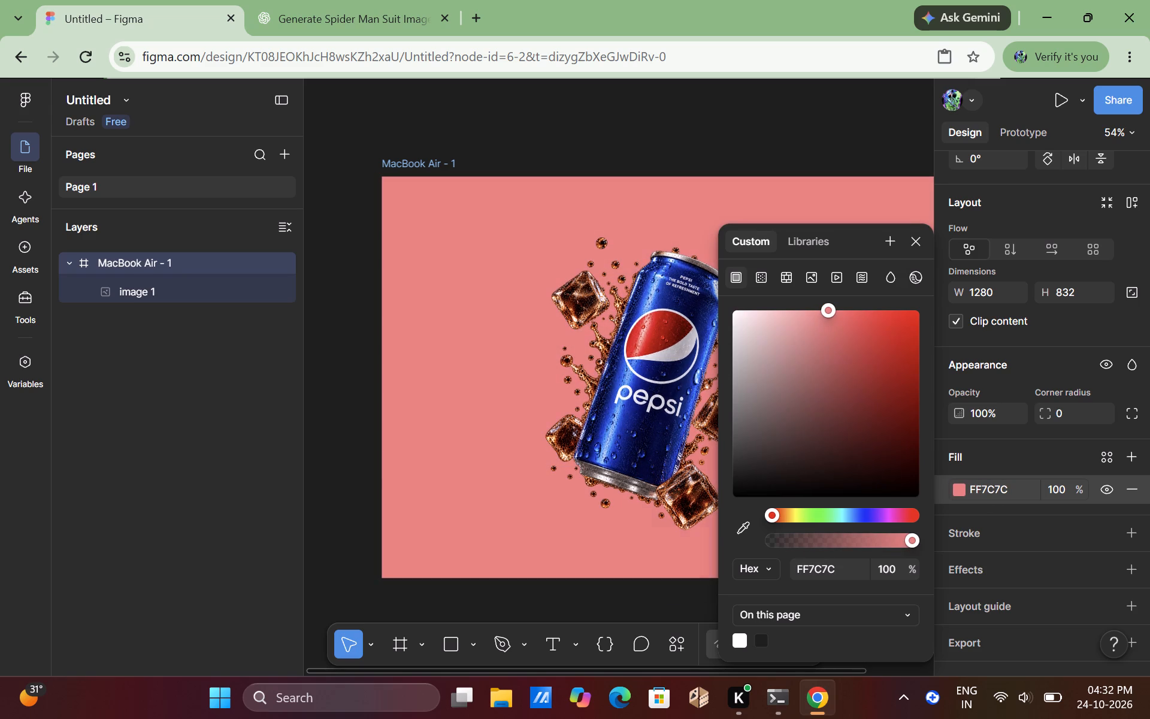
{"action": "left_click_drag", "start_coordinate": [848, 418], "coordinate": [820, 418]}
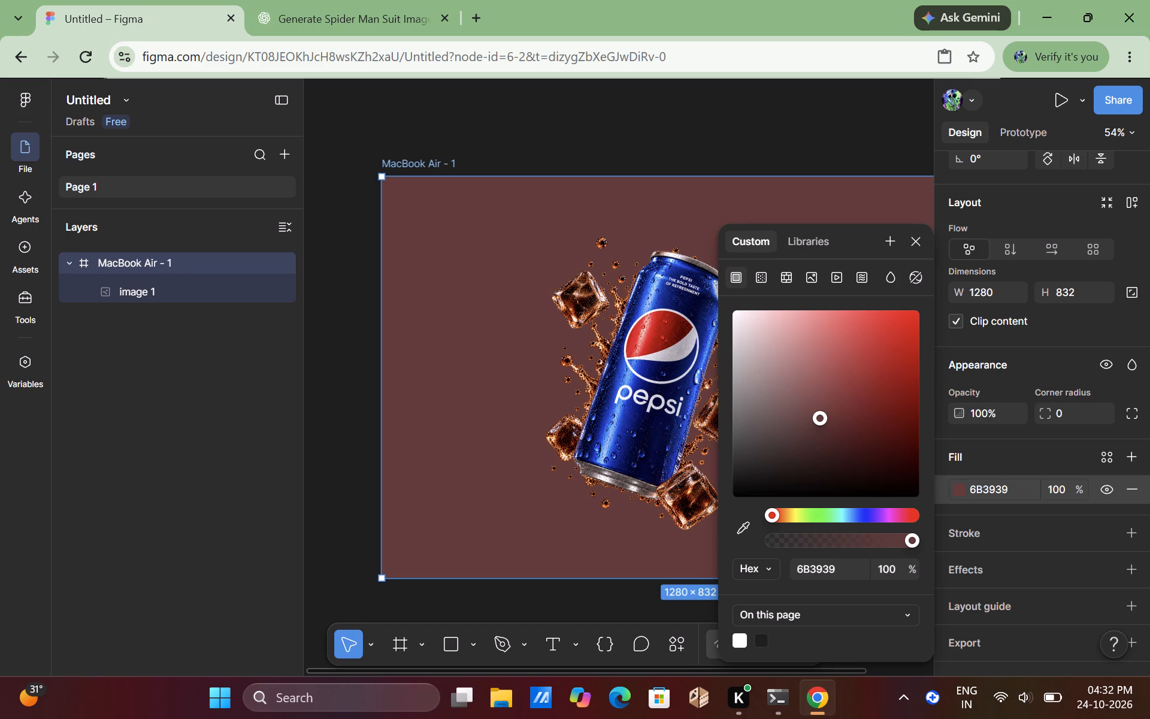
{"action": "left_click", "coordinate": [709, 119]}
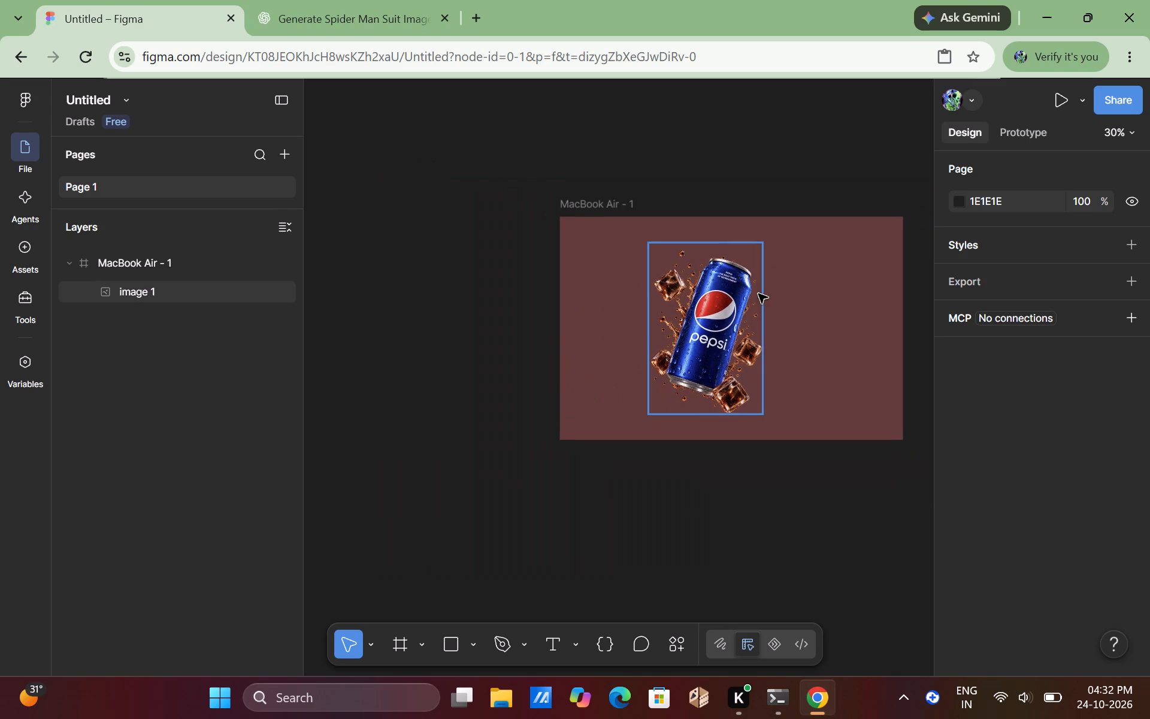
Move the Pepsi image sideways to about X 457, keeping it vertically centred in the frame, and deselect it.
{"action": "left_click_drag", "start_coordinate": [707, 309], "coordinate": [741, 316]}
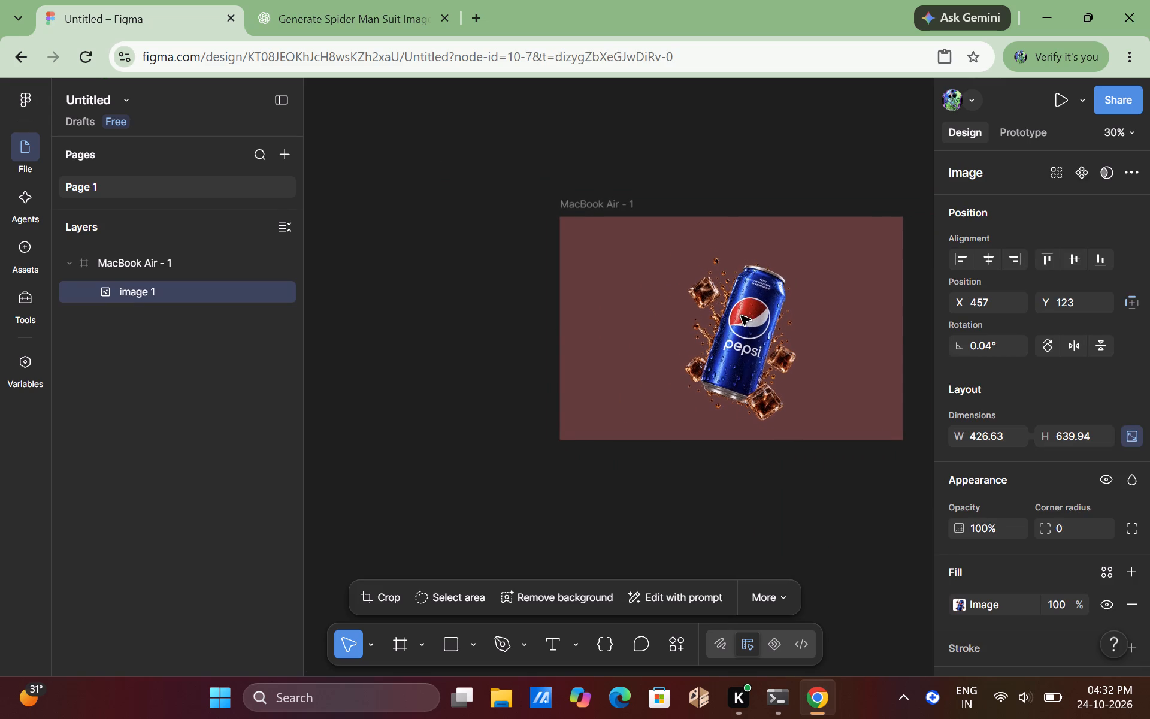
{"action": "left_click_drag", "start_coordinate": [741, 316], "coordinate": [741, 309]}
{"action": "left_click", "coordinate": [649, 281]}
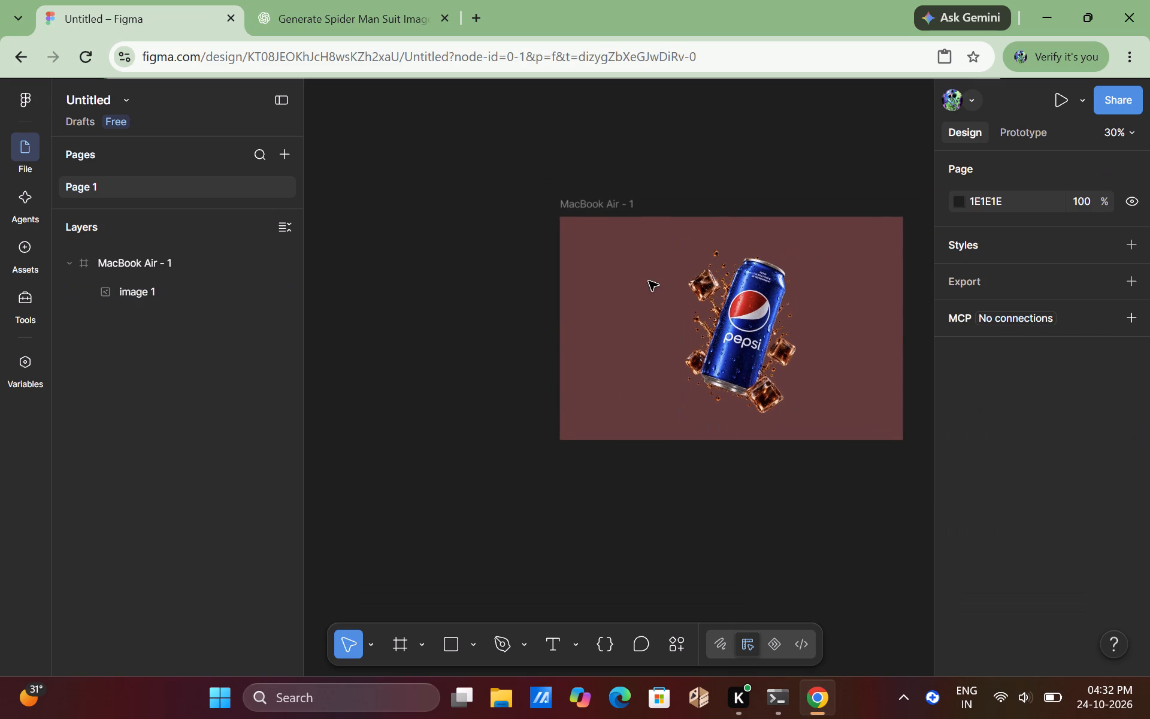
{"action": "left_click", "coordinate": [649, 281]}
Add a stroke to the MacBook Air - 1 frame and give it a linear gradient from 000000 to 666666.
{"action": "scroll", "coordinate": [619, 272], "scroll_direction": "left", "scroll_amount": 1}
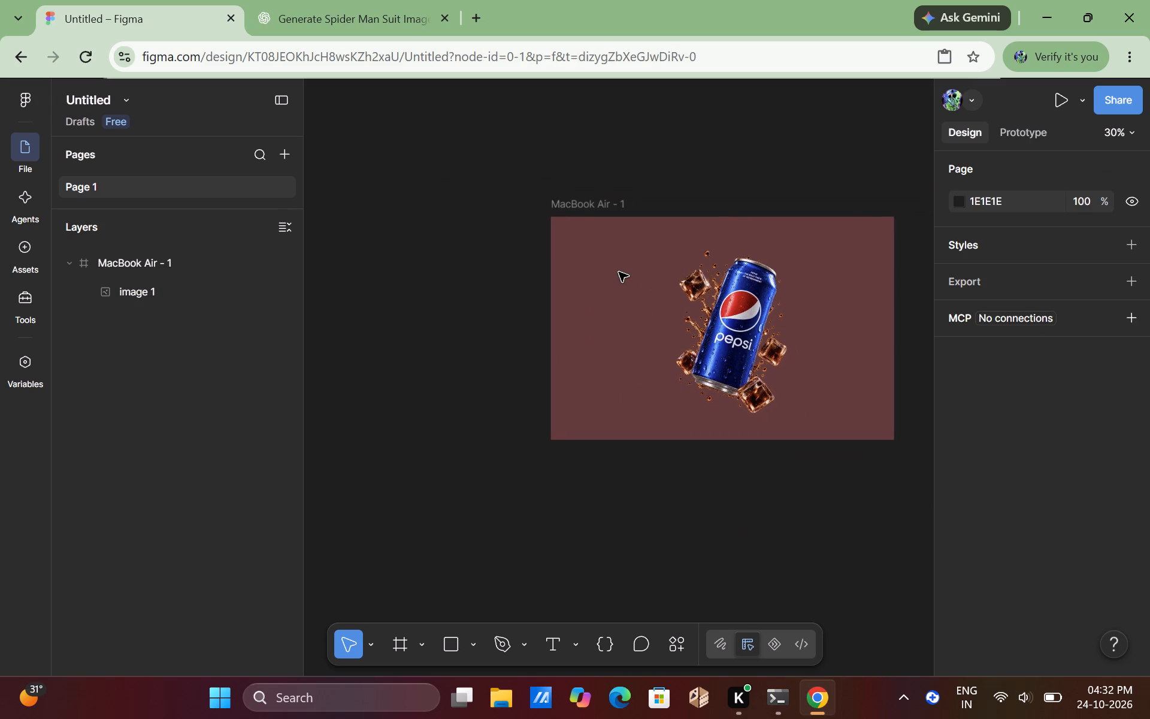
{"action": "scroll", "coordinate": [619, 272], "scroll_direction": "left", "scroll_amount": 2}
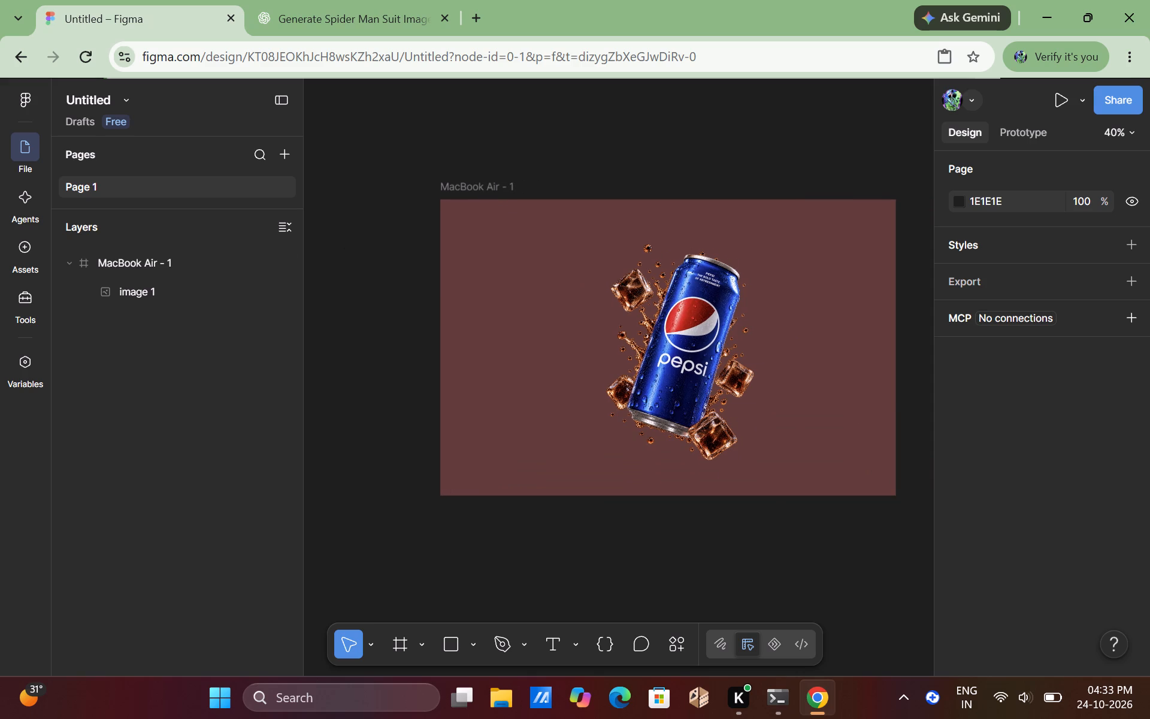
{"action": "left_click", "coordinate": [225, 256]}
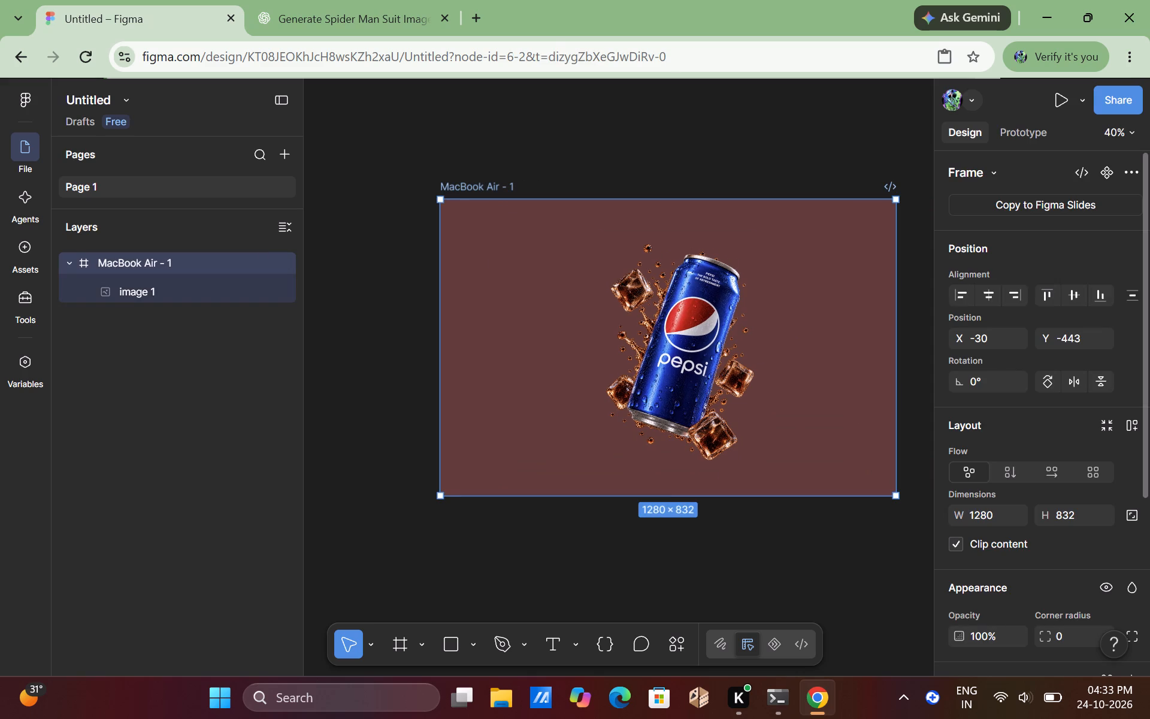
{"action": "scroll", "coordinate": [1018, 512], "scroll_direction": "down", "scroll_amount": 4}
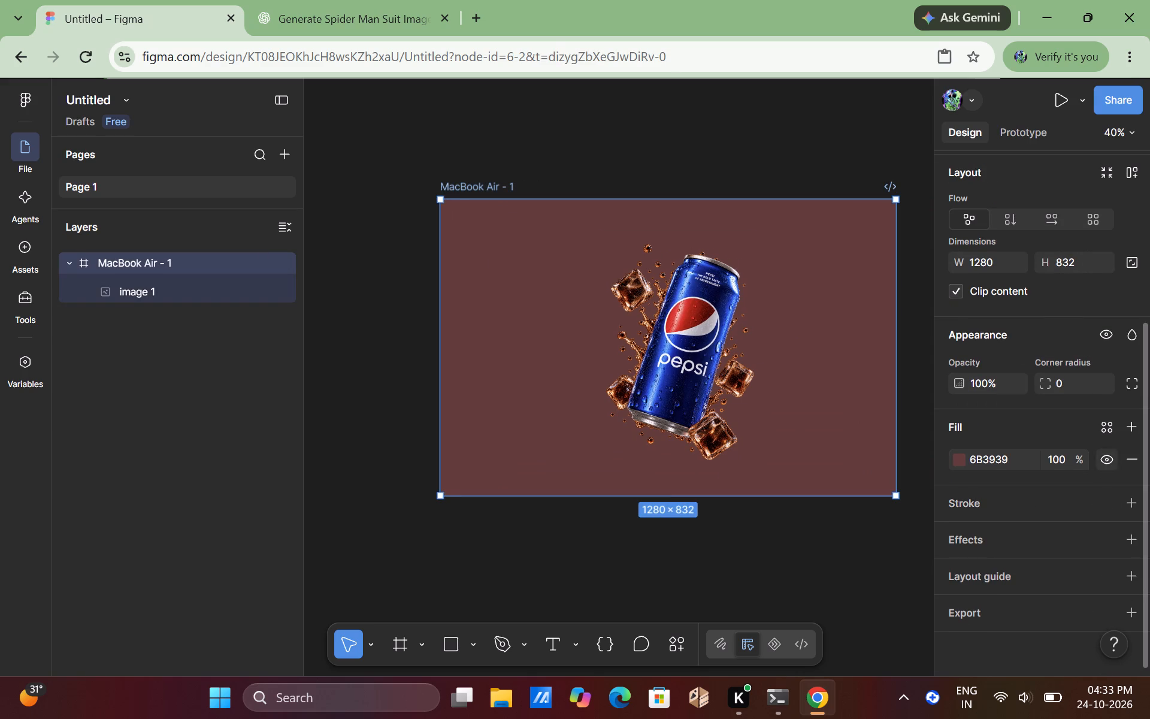
{"action": "left_click", "coordinate": [962, 460]}
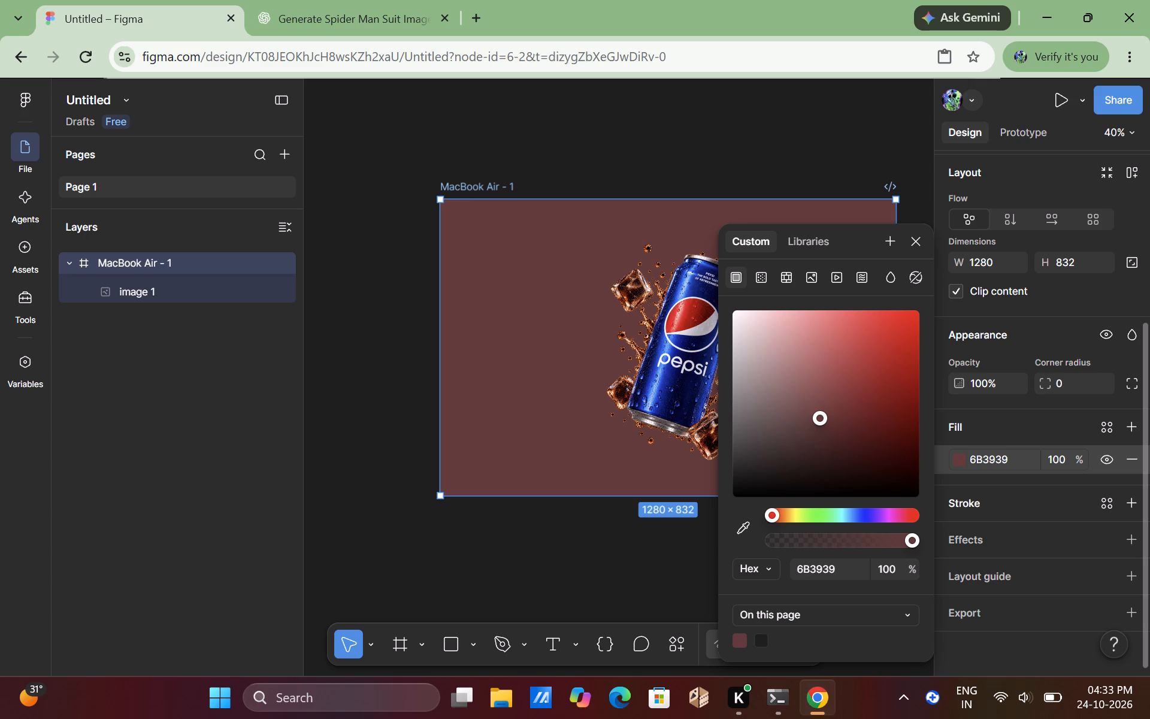
{"action": "left_click", "coordinate": [1004, 503]}
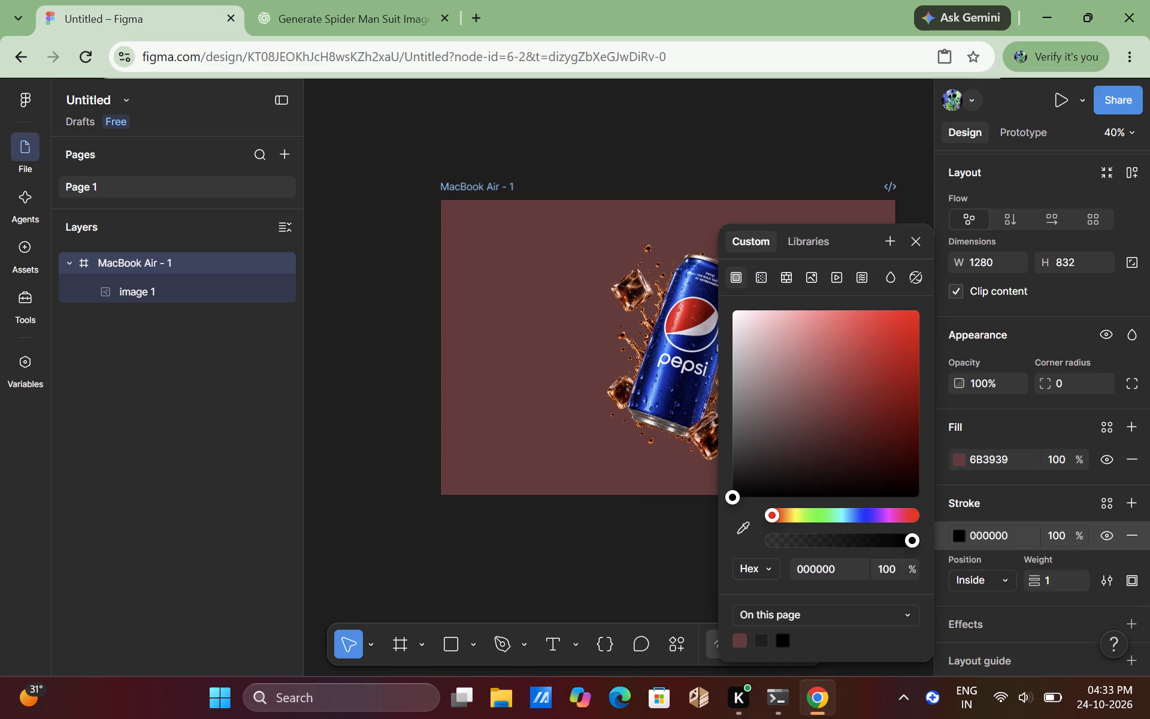
{"action": "left_click", "coordinate": [776, 513]}
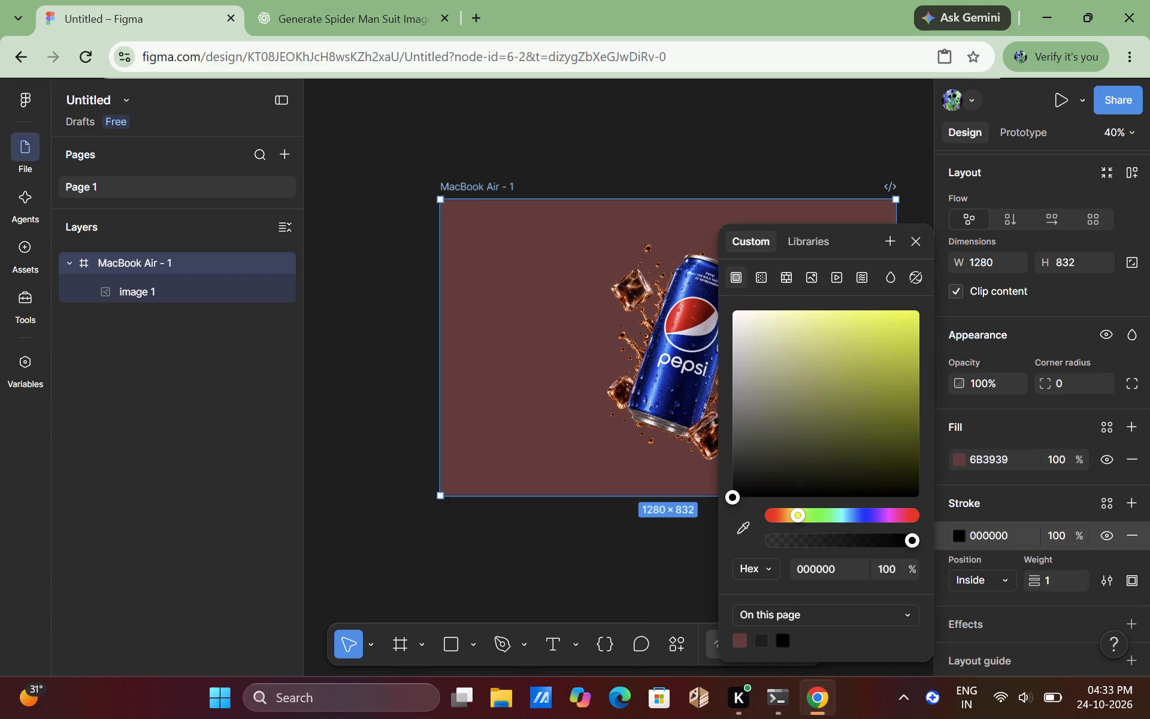
{"action": "left_click", "coordinate": [762, 276]}
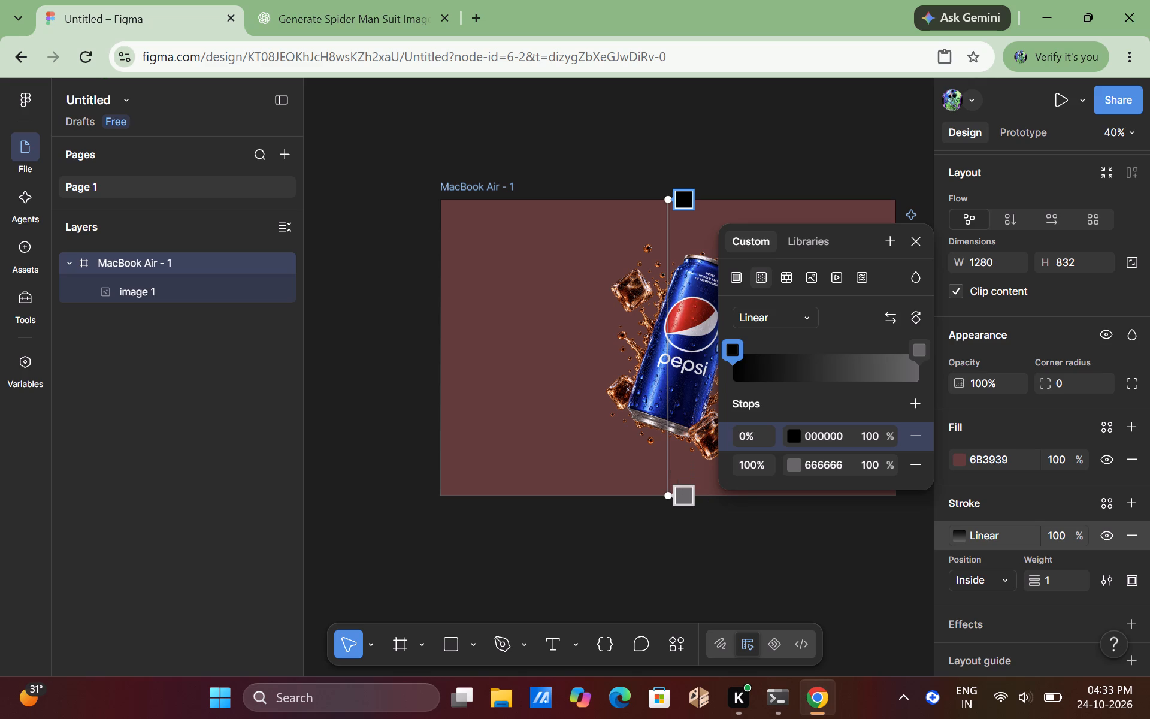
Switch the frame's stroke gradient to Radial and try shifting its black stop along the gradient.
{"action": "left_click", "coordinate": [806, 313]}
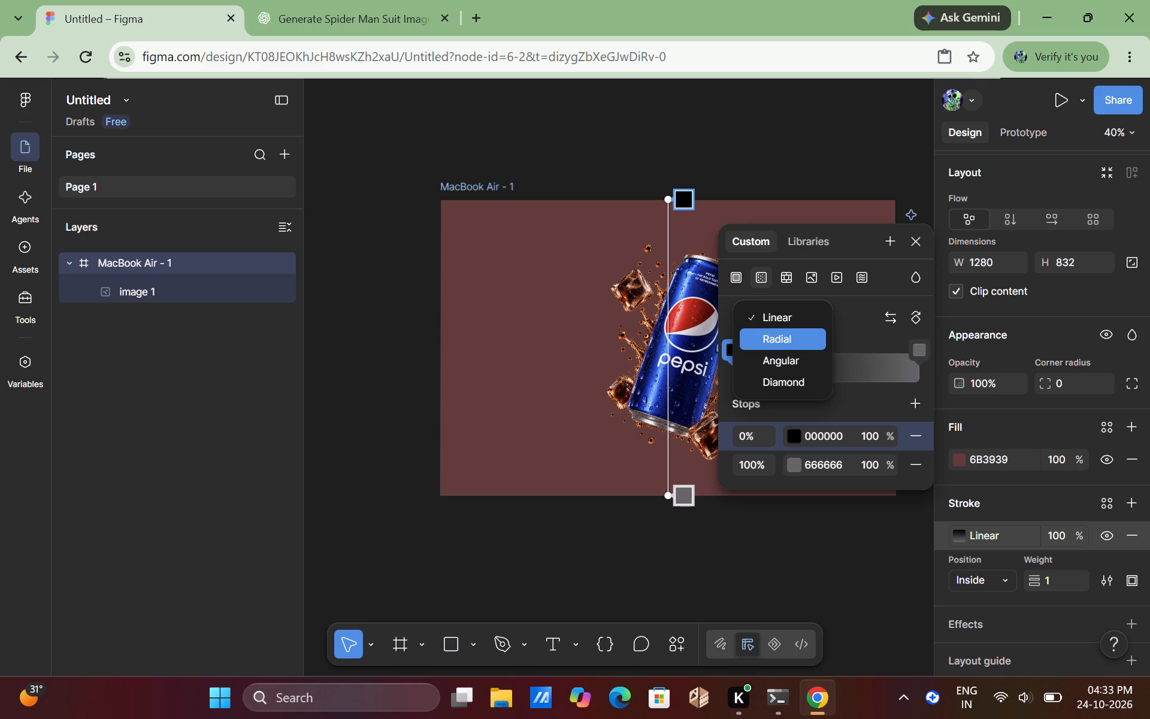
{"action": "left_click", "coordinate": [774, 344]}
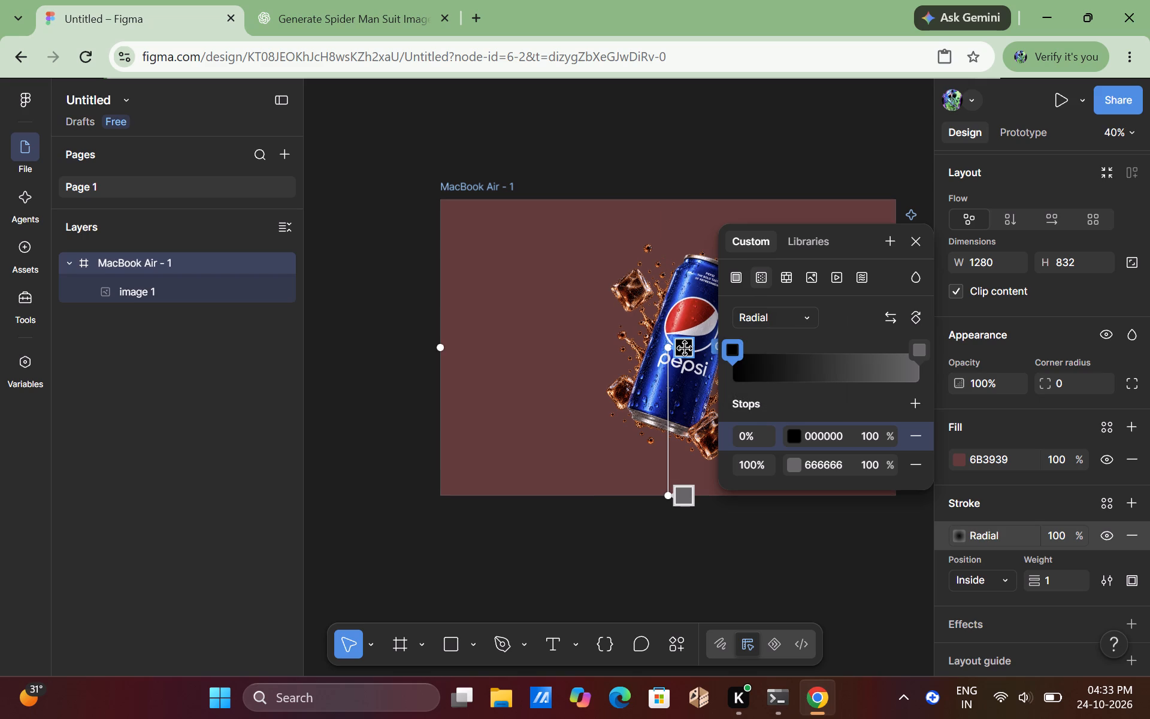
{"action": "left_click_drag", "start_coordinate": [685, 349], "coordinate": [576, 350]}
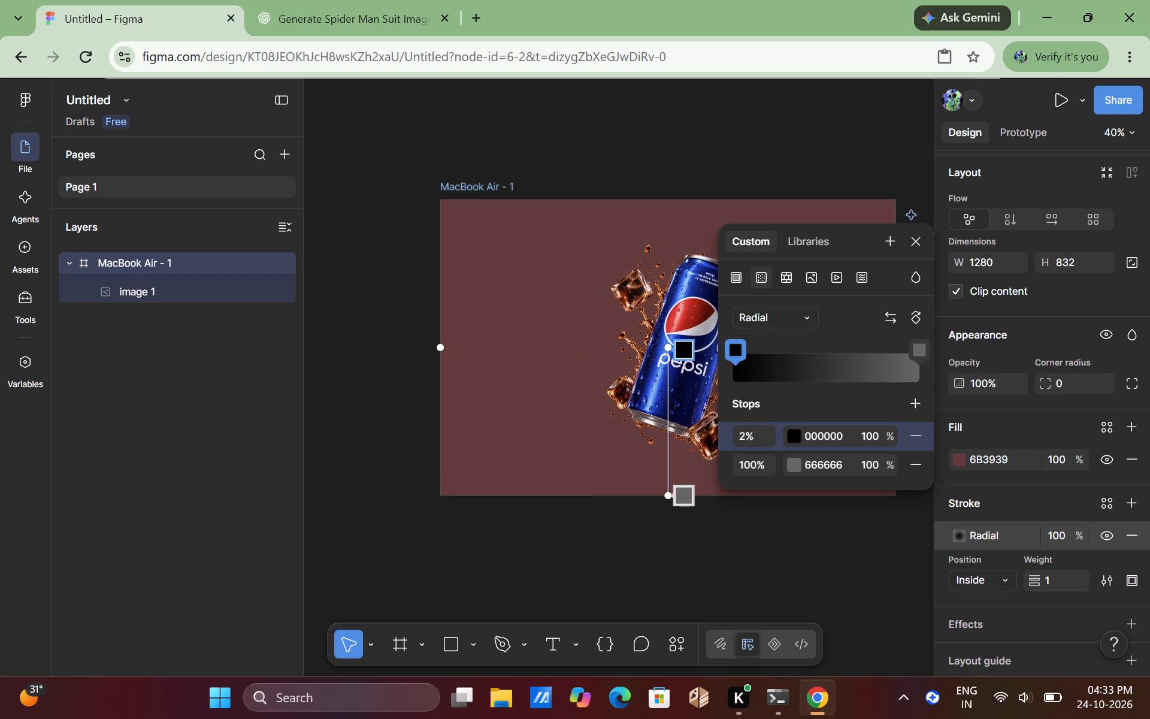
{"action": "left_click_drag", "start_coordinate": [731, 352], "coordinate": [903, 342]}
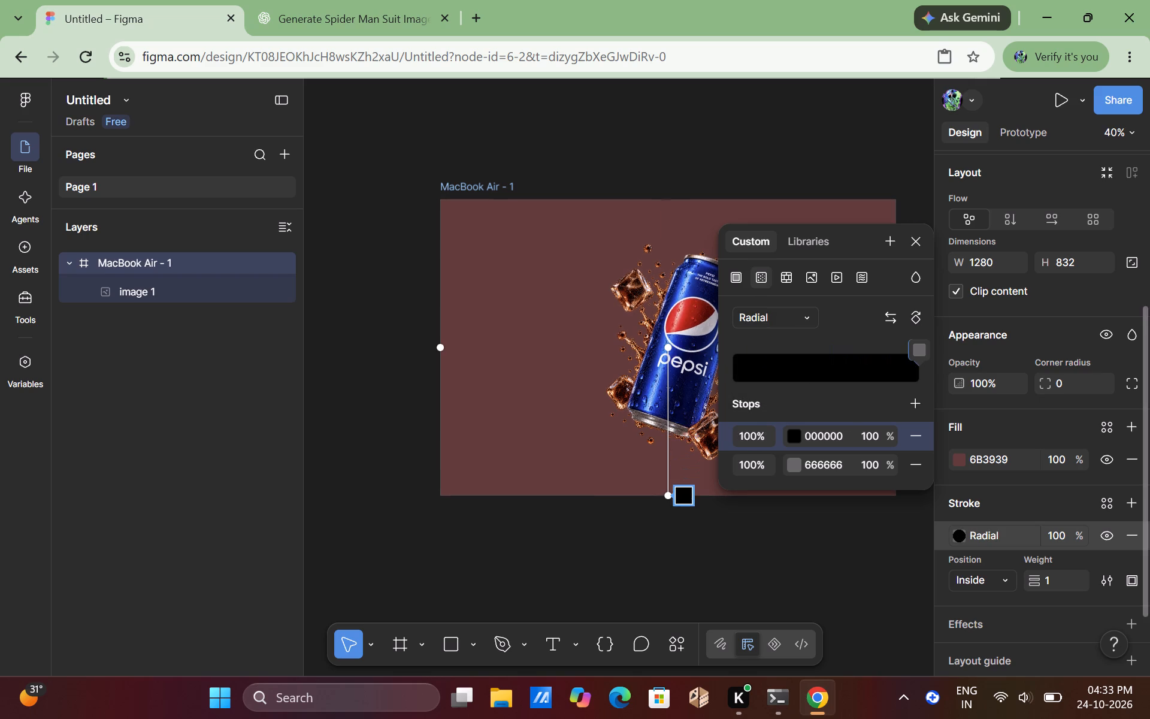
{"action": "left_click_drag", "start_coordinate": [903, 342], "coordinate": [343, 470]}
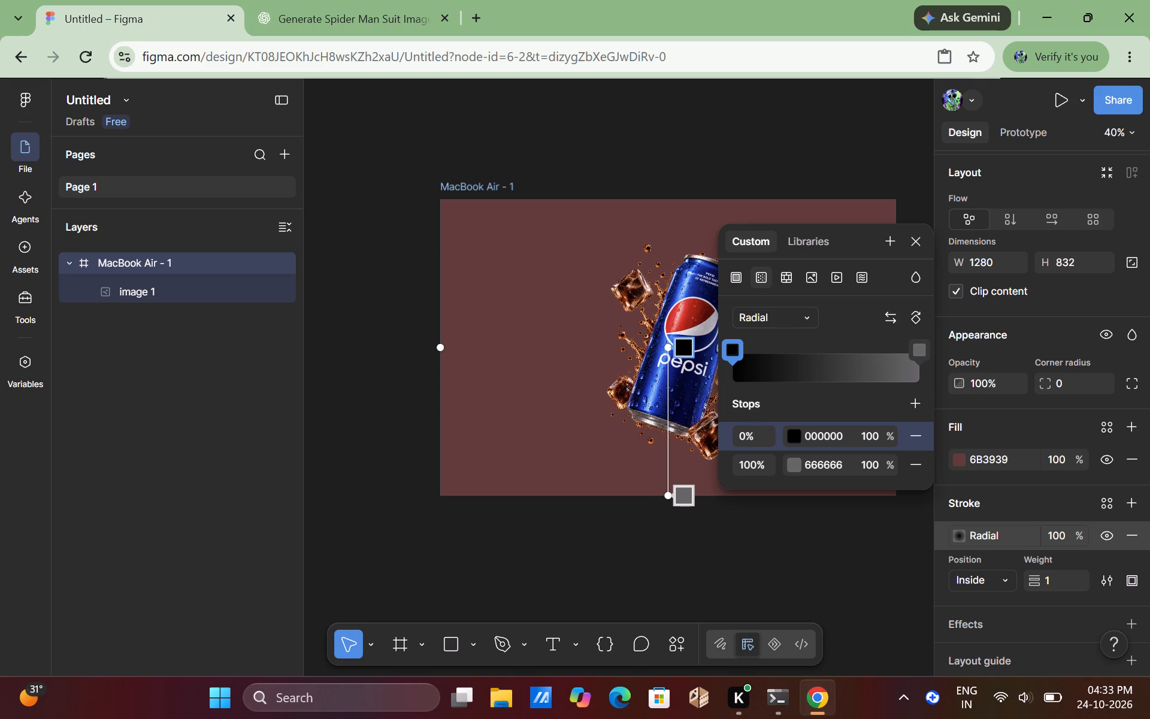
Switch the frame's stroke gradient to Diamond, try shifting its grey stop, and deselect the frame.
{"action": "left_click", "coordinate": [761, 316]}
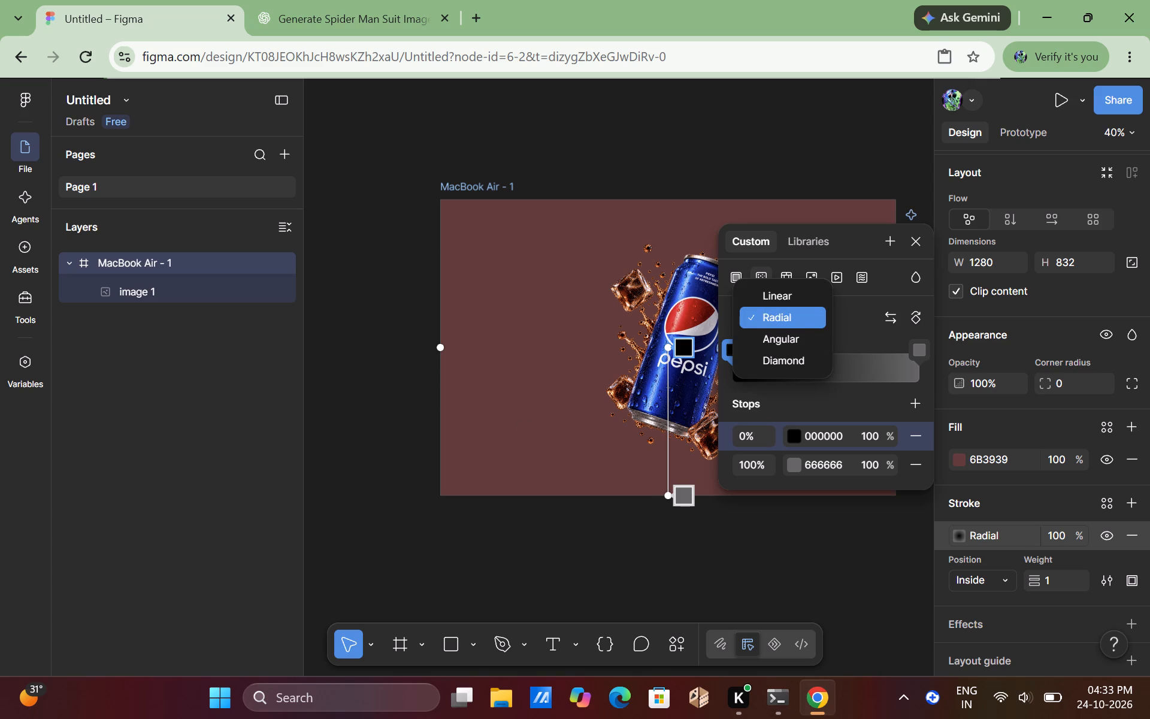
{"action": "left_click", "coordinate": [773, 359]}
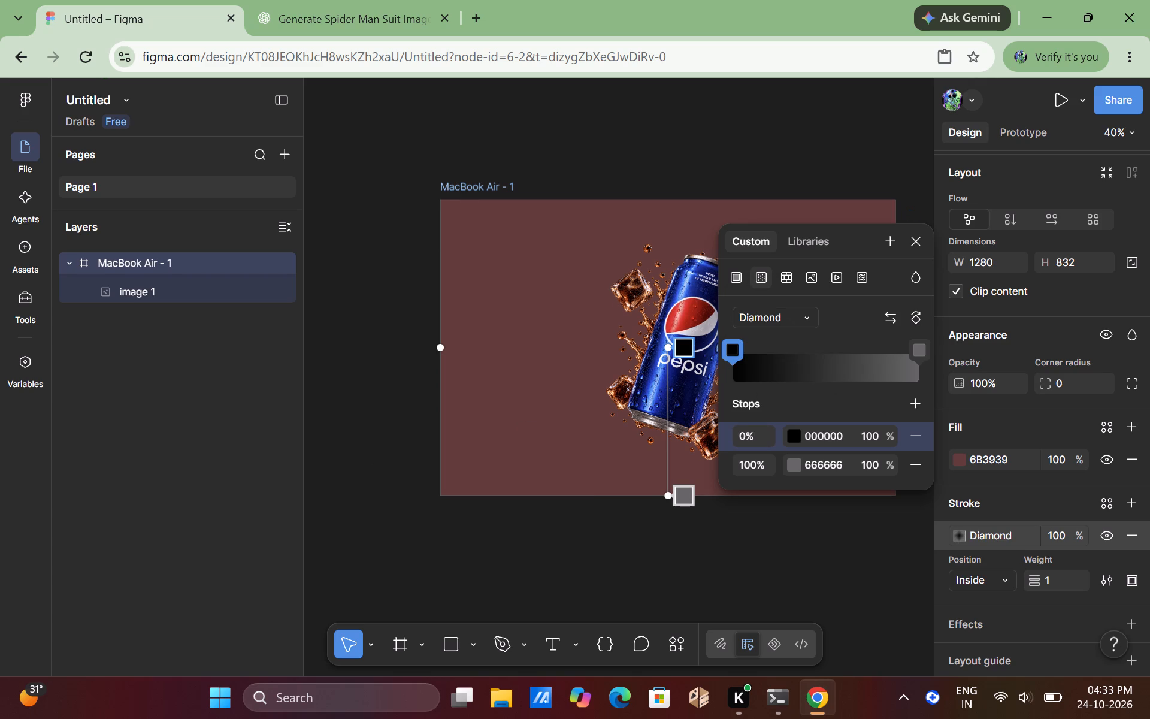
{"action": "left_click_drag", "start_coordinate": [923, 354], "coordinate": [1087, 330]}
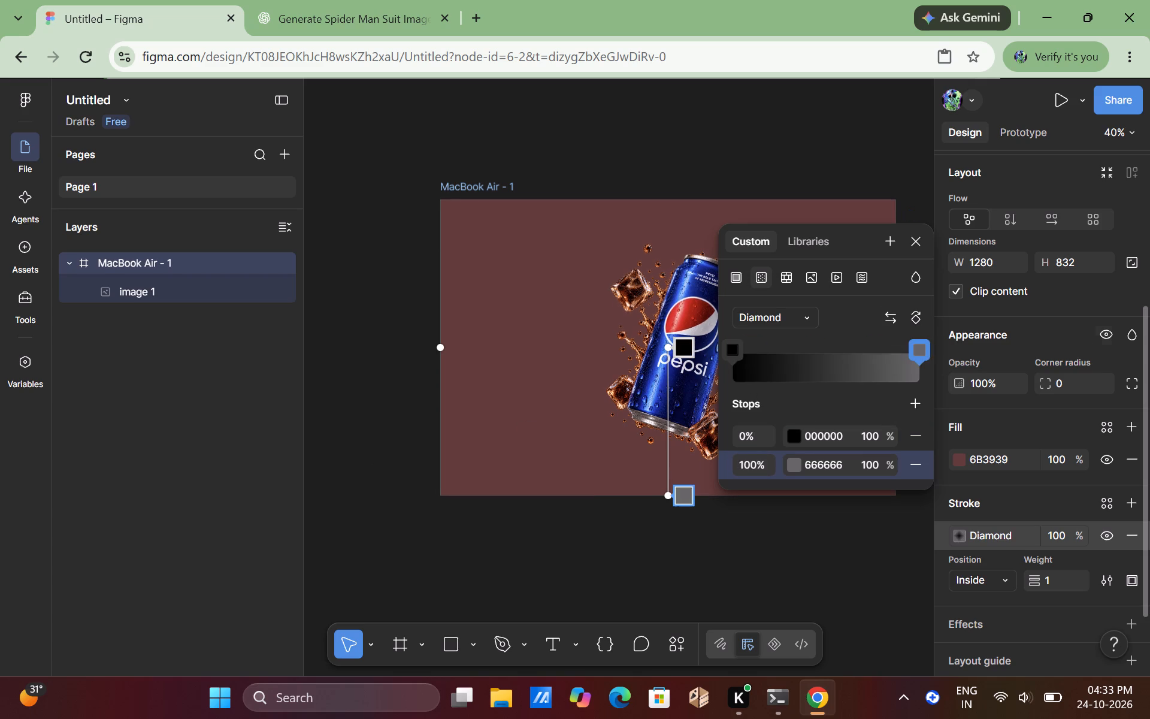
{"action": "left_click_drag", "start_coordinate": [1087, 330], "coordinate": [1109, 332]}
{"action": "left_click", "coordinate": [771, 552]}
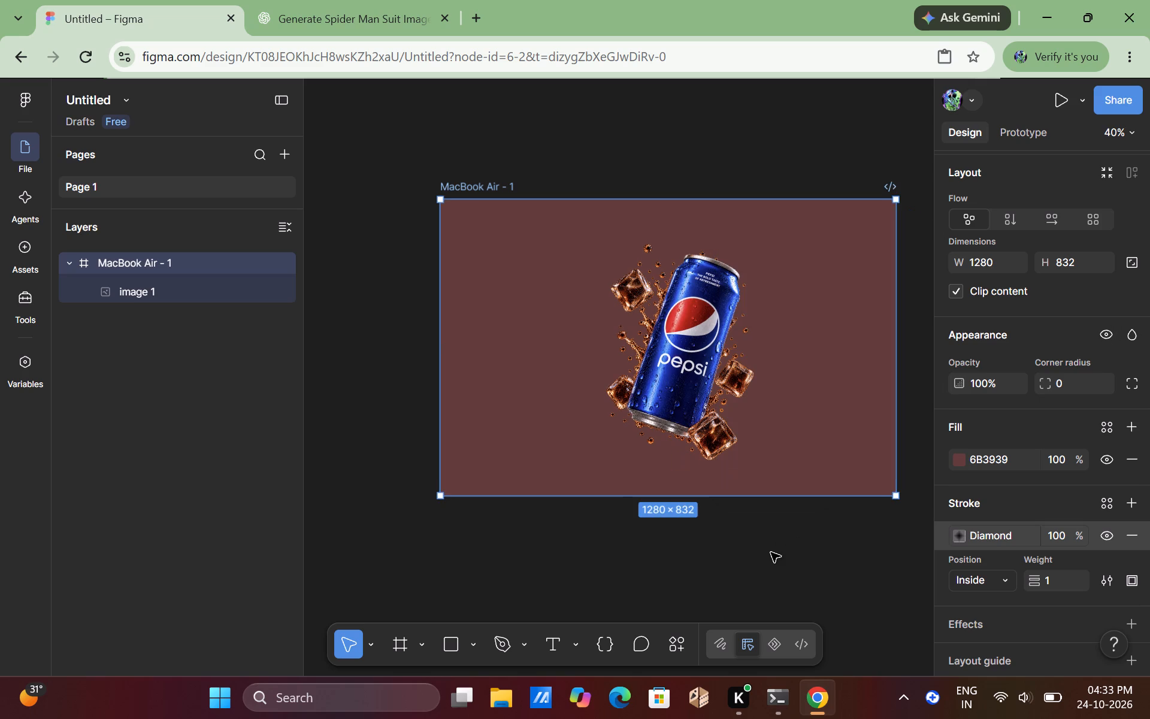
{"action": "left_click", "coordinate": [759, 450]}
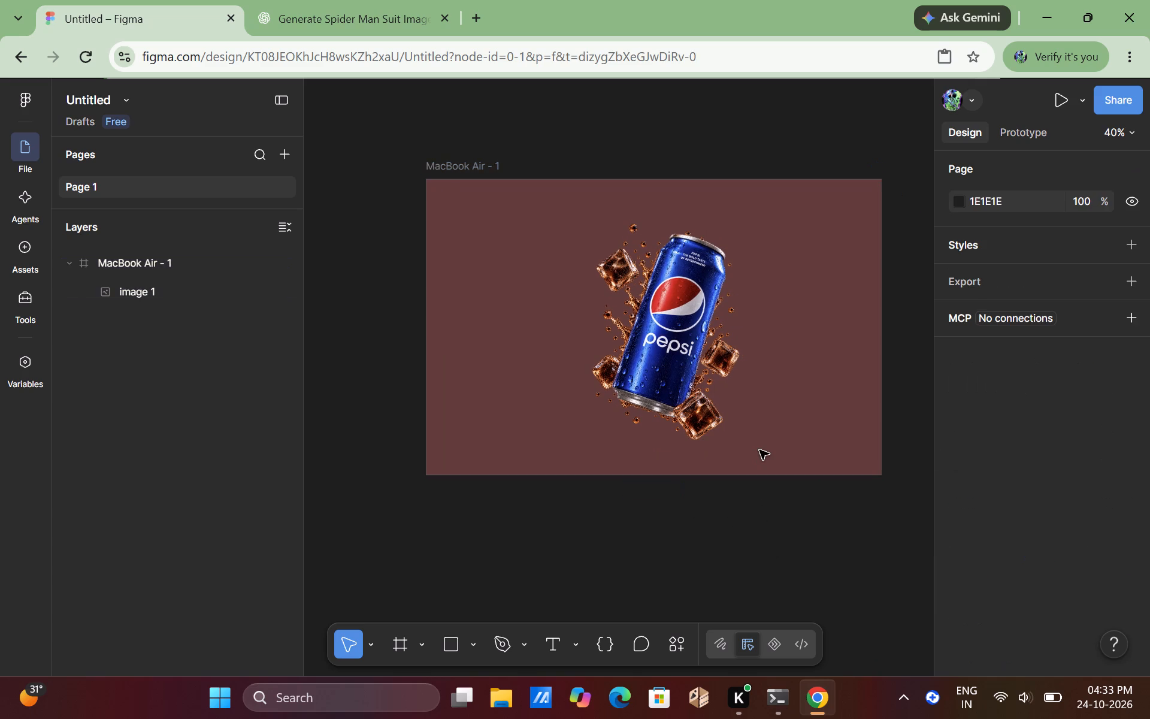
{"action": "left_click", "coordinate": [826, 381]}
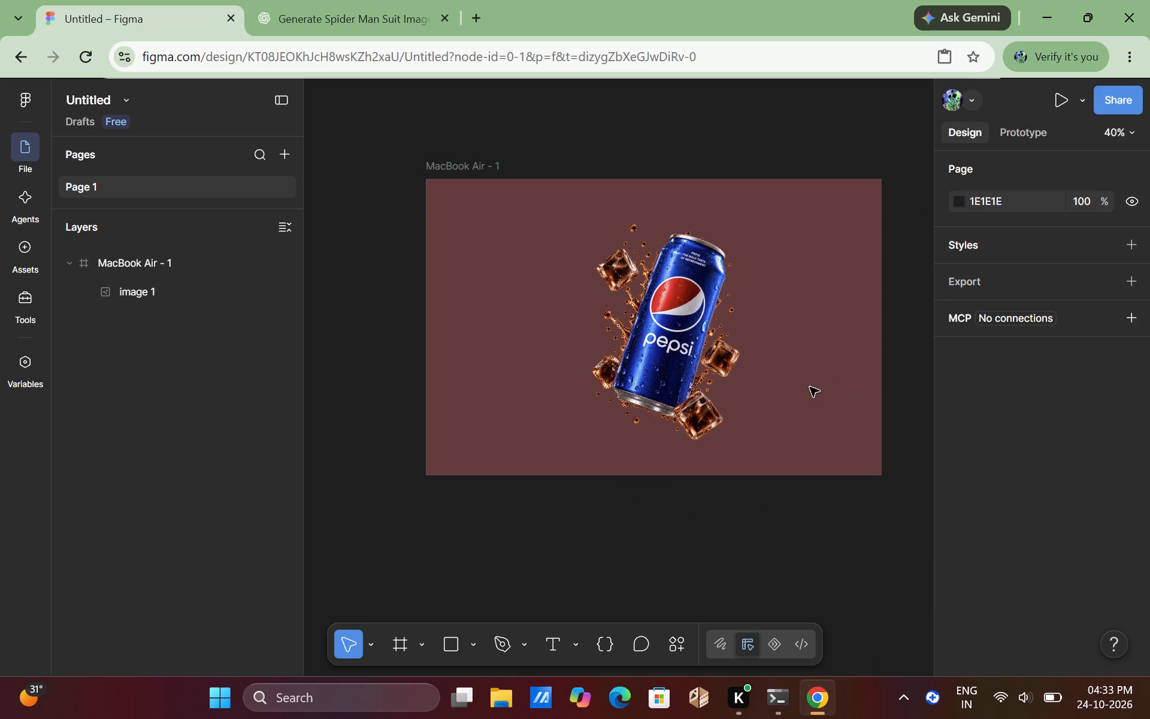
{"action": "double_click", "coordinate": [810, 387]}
Reselect the MacBook Air - 1 frame and set its stroke gradient type to Linear.
{"action": "left_click", "coordinate": [476, 159]}
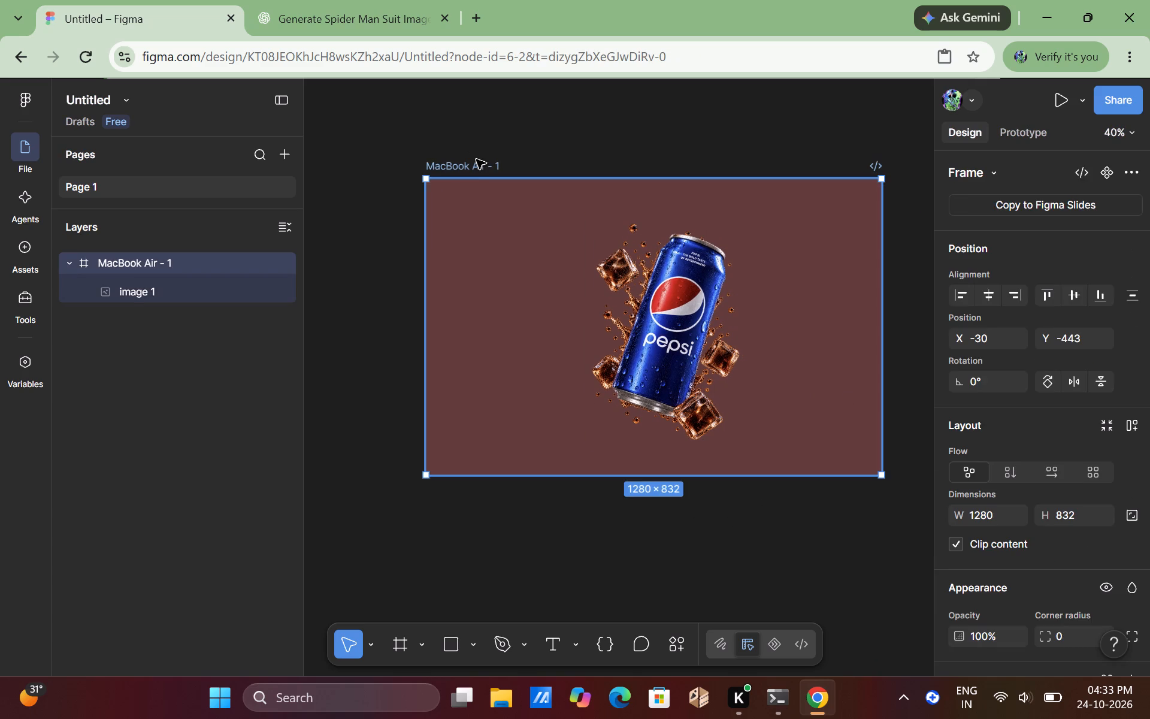
{"action": "scroll", "coordinate": [982, 369], "scroll_direction": "down", "scroll_amount": 1}
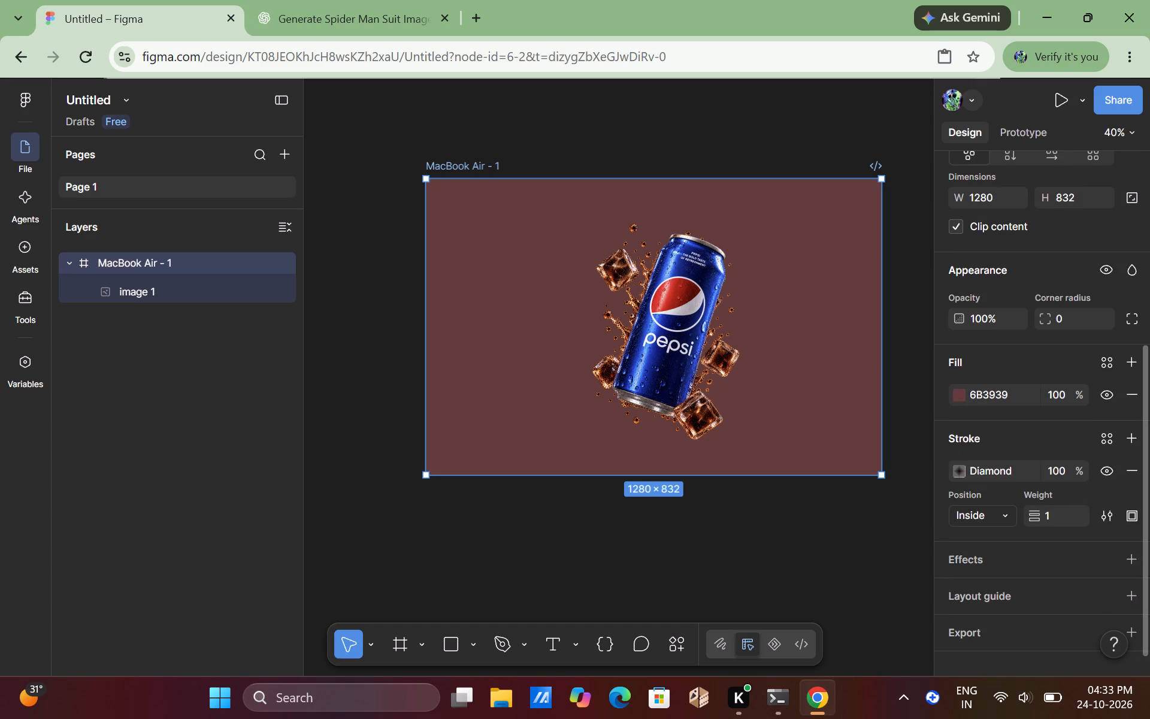
{"action": "left_click", "coordinate": [986, 472]}
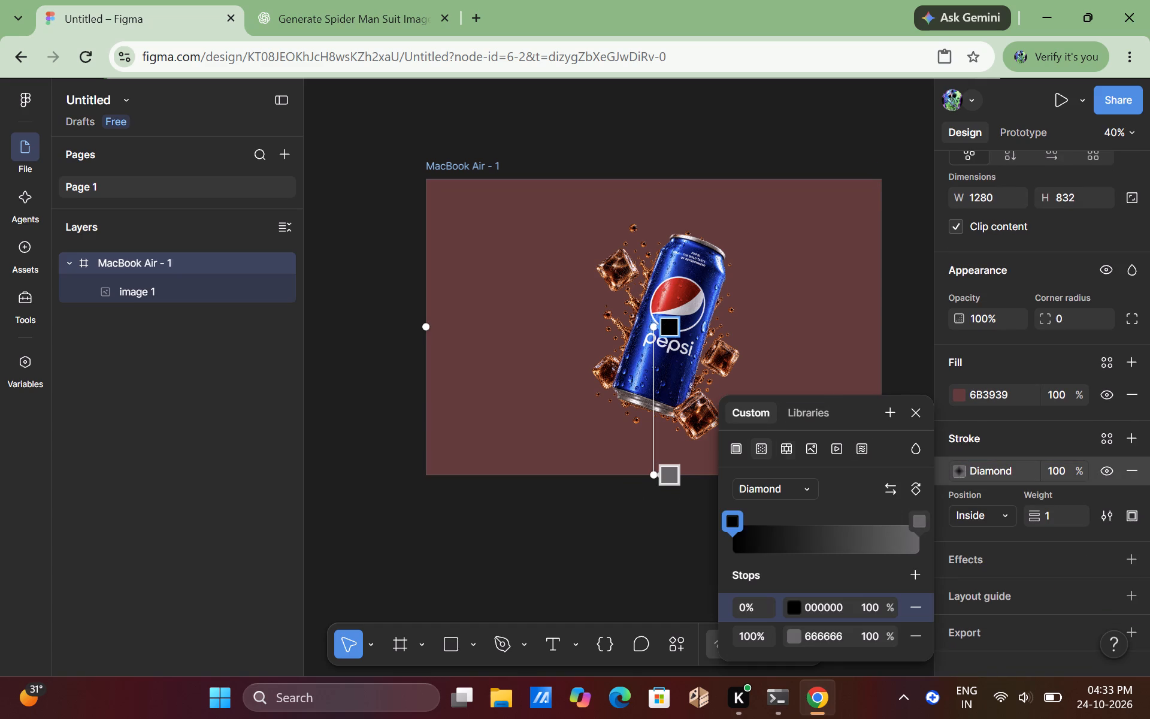
{"action": "left_click", "coordinate": [762, 445]}
{"action": "left_click", "coordinate": [787, 492]}
{"action": "left_click", "coordinate": [786, 429]}
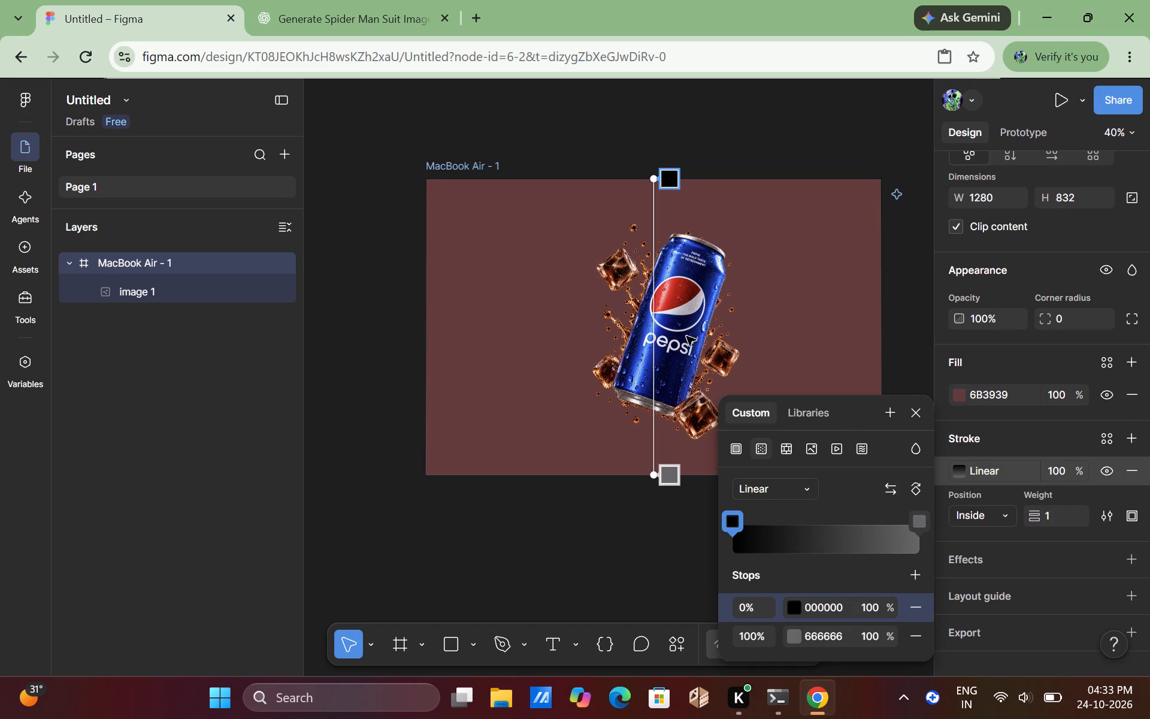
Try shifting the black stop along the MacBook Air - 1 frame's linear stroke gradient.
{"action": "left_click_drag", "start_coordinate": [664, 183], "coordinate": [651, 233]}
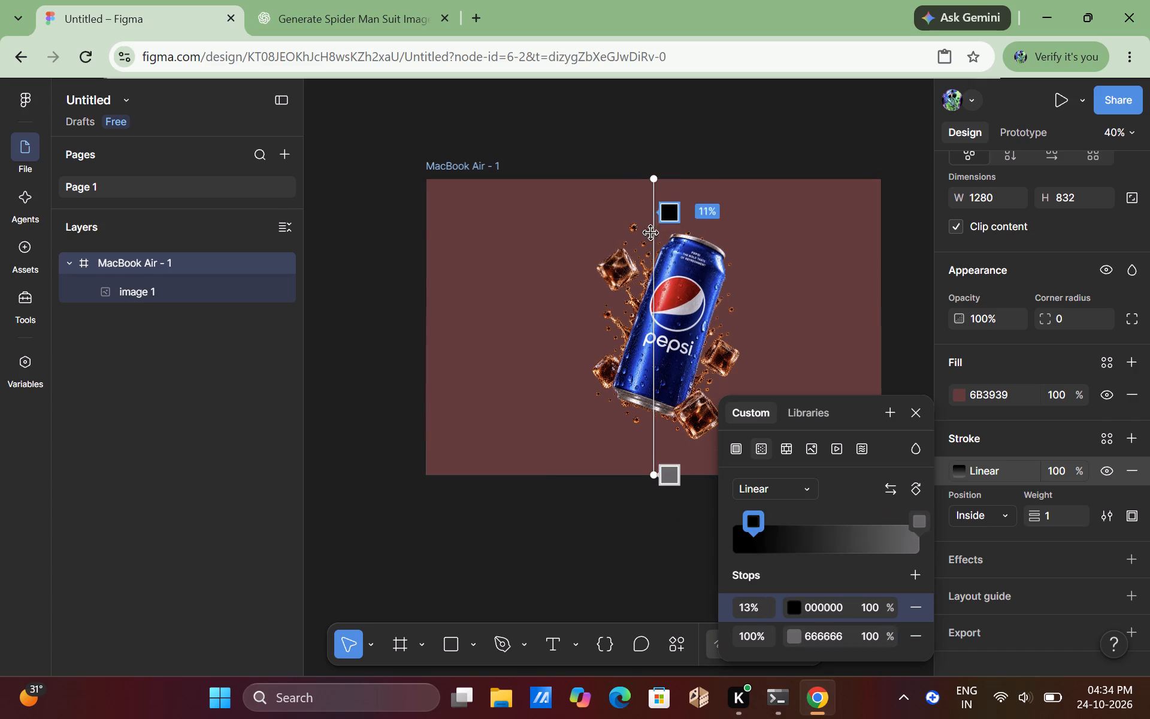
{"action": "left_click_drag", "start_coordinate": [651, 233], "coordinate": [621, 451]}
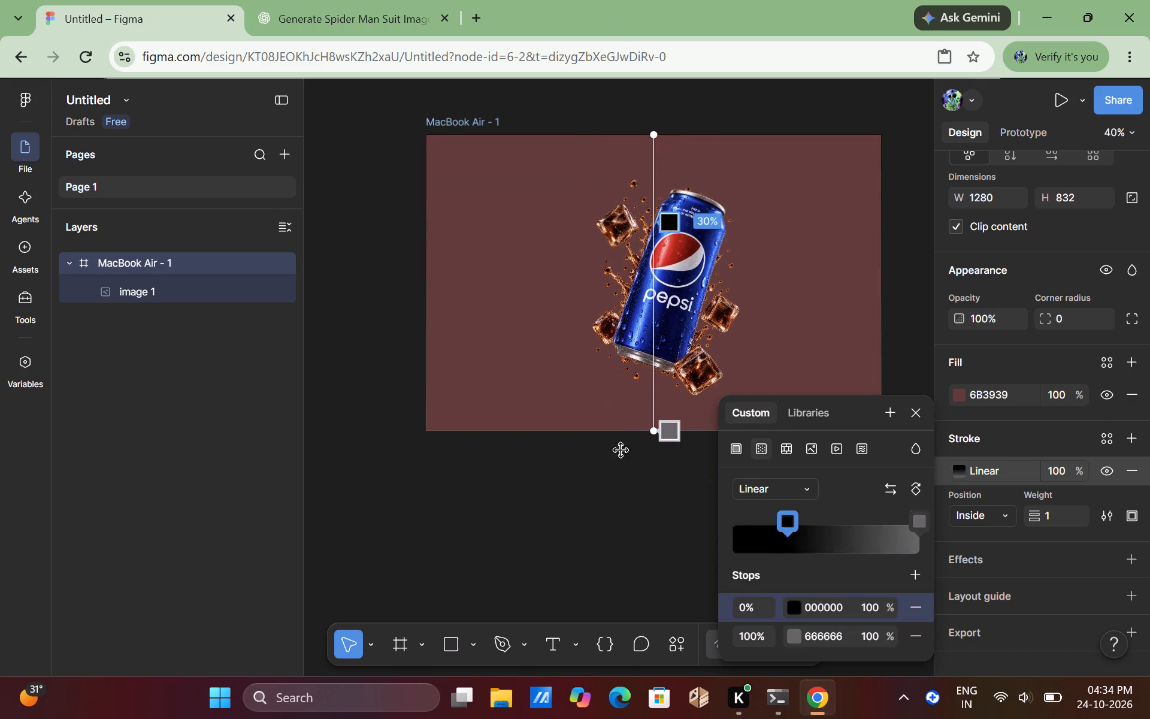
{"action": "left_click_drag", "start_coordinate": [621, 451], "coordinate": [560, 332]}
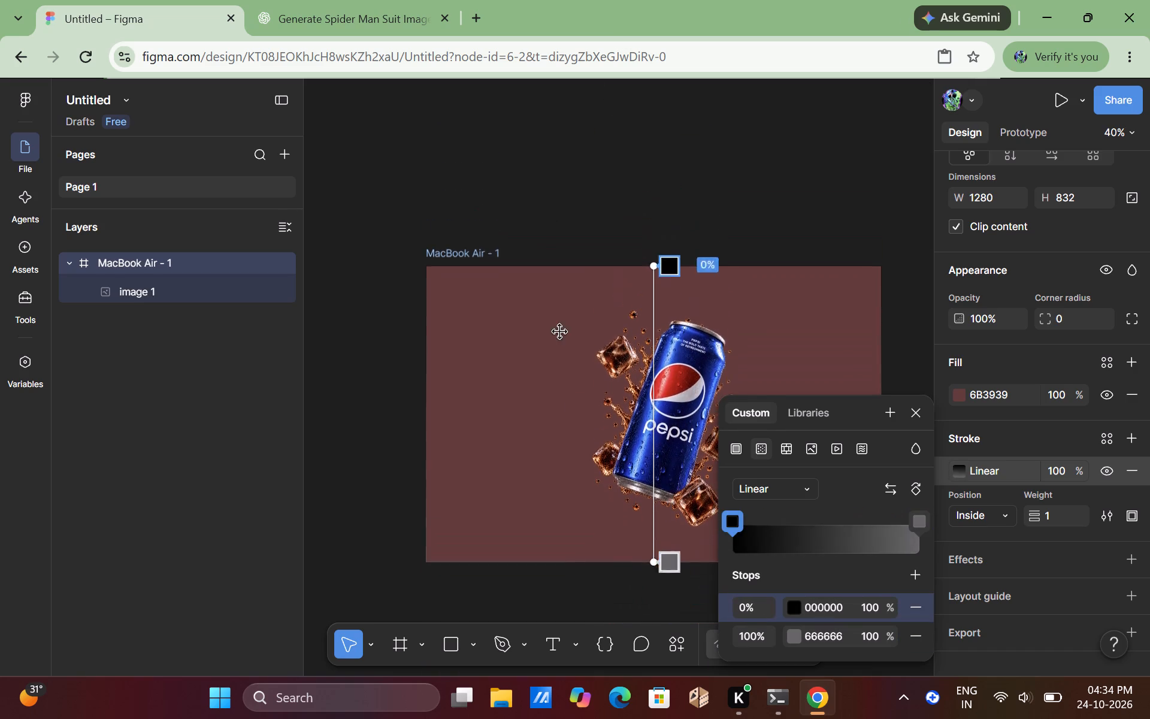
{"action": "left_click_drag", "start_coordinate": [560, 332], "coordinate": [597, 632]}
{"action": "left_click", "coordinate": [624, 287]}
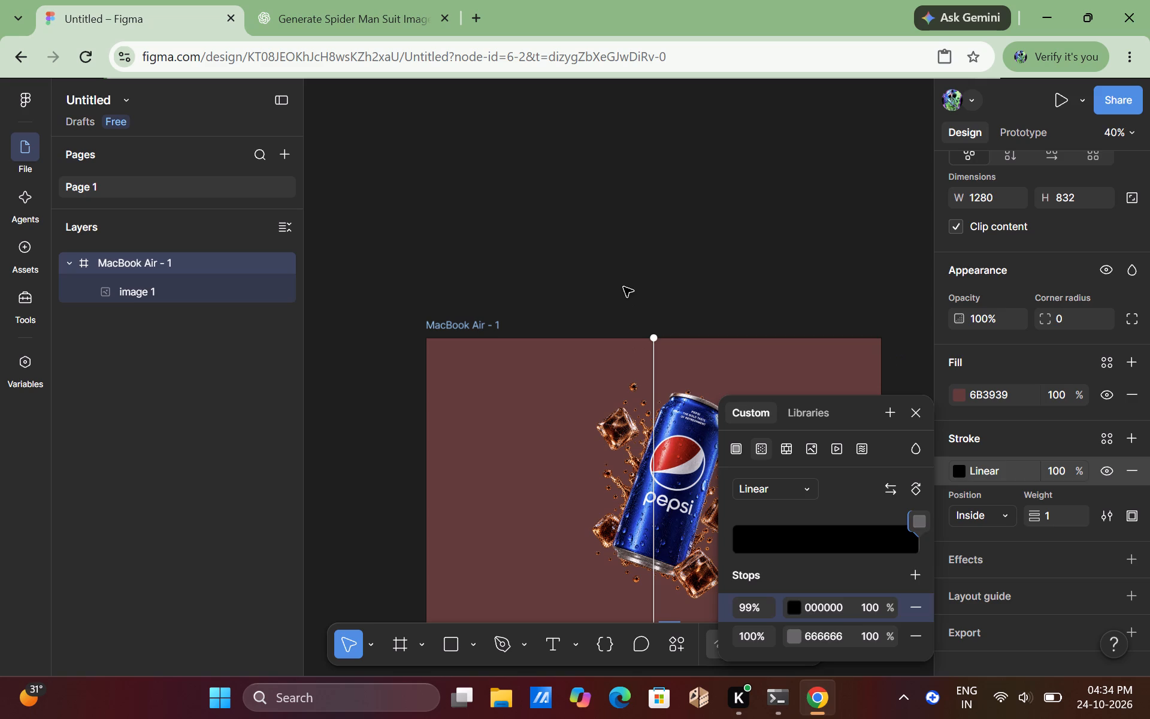
Undo the MacBook Air - 1 frame's gradient stroke and 6B3939 fill, along with the can image's last move.
{"action": "key", "text": "ctrl+z"}
{"action": "key", "text": "ctrl+z"}
{"action": "key", "text": "ctrl+z"}
{"action": "key", "text": "ctrl+z"}
{"action": "key", "text": "ctrl+z"}
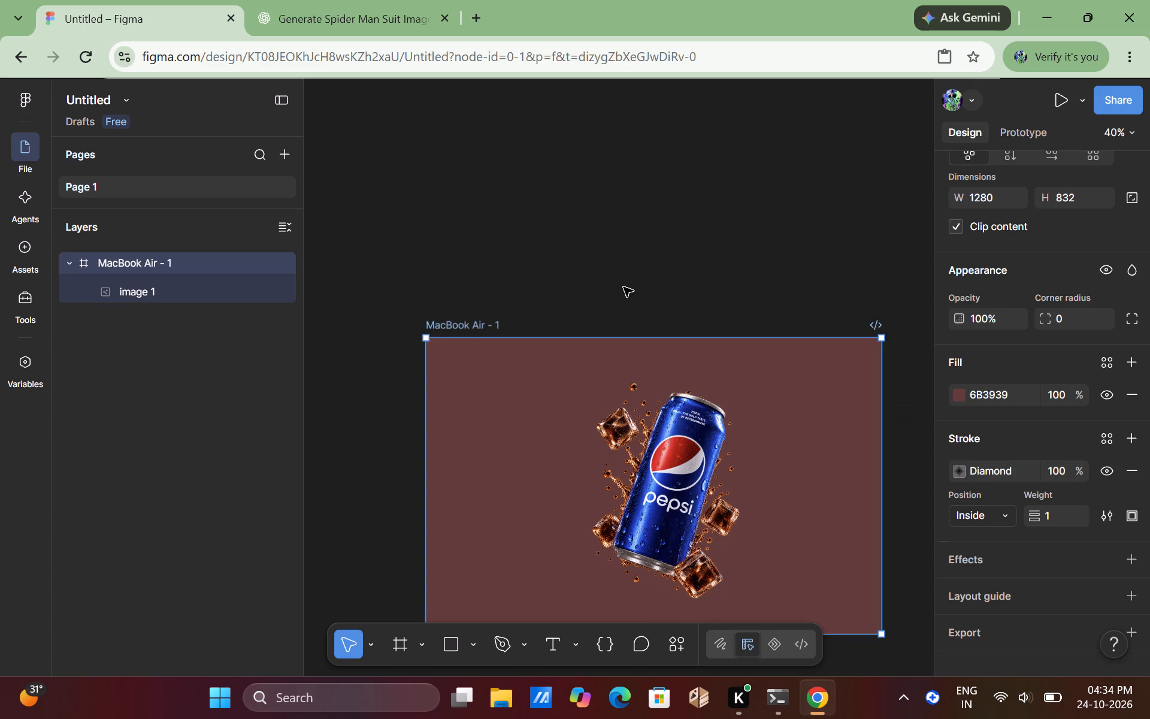
{"action": "key", "text": "ctrl+z"}
{"action": "key", "text": "ctrl+z"}
{"action": "key", "text": "ctrl+z"}
{"action": "key", "text": "ctrl+z"}
{"action": "key", "text": "ctrl+z"}
{"action": "key", "text": "ctrl+z"}
{"action": "key", "text": "ctrl+z"}
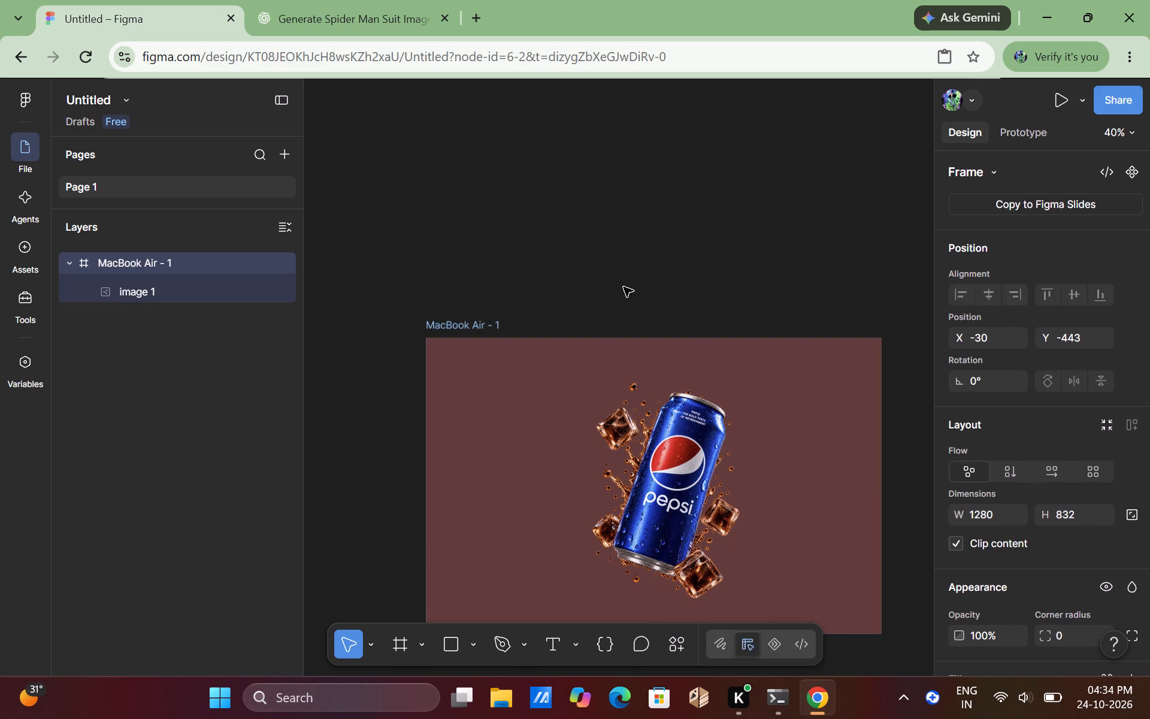
{"action": "key", "text": "ctrl+z"}
{"action": "key", "text": "ctrl+z"}
{"action": "key", "text": "ctrl+z"}
{"action": "key", "text": "ctrl+z"}
{"action": "key", "text": "ctrl+z"}
{"action": "key", "text": "ctrl+z"}
{"action": "key", "text": "ctrl+z"}
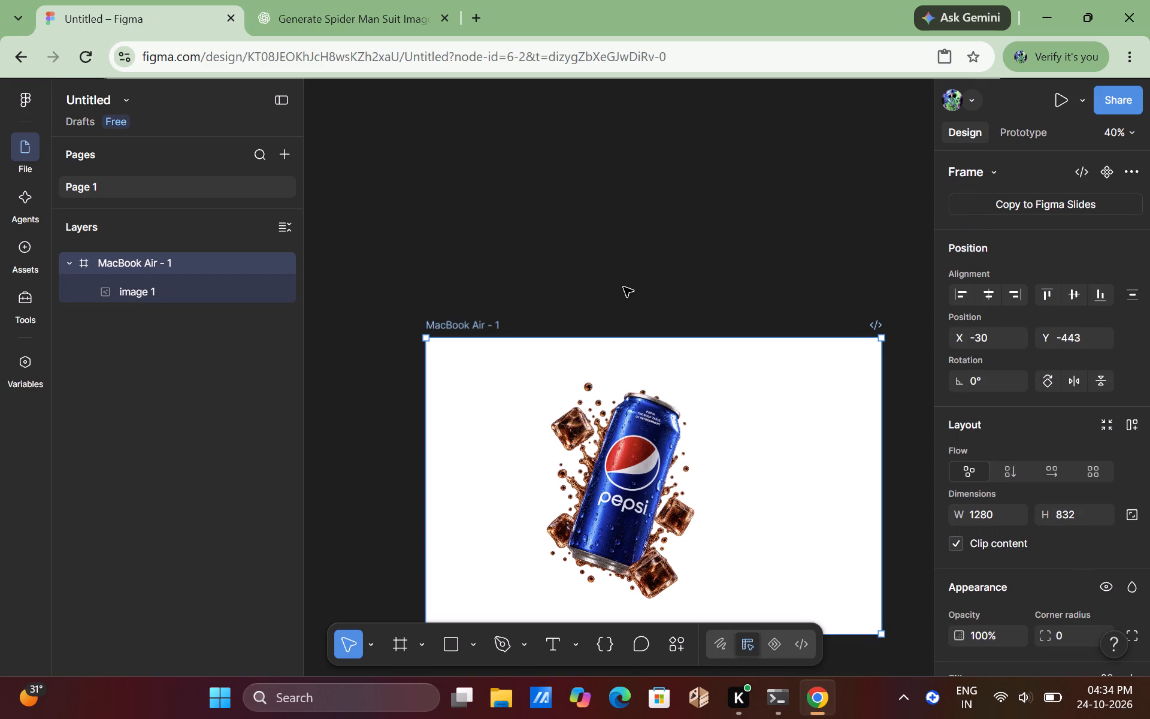
{"action": "scroll", "coordinate": [624, 287], "scroll_direction": "down", "scroll_amount": 2}
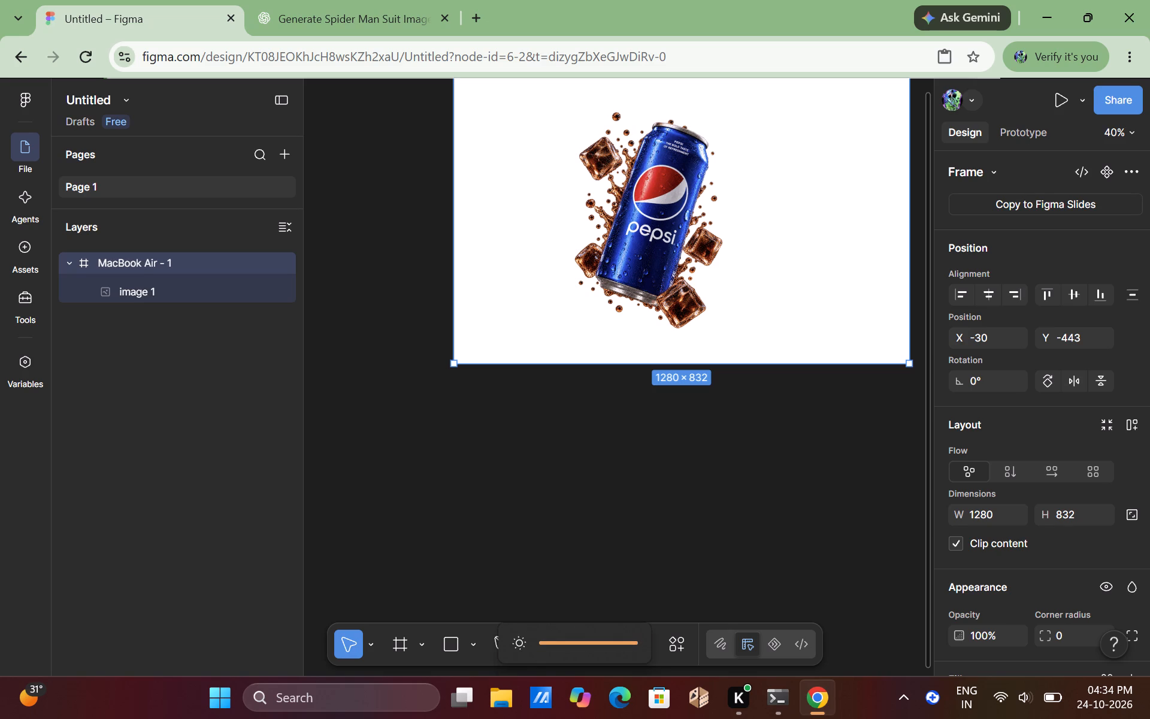
{"action": "scroll", "coordinate": [664, 670], "scroll_direction": "up", "scroll_amount": 1}
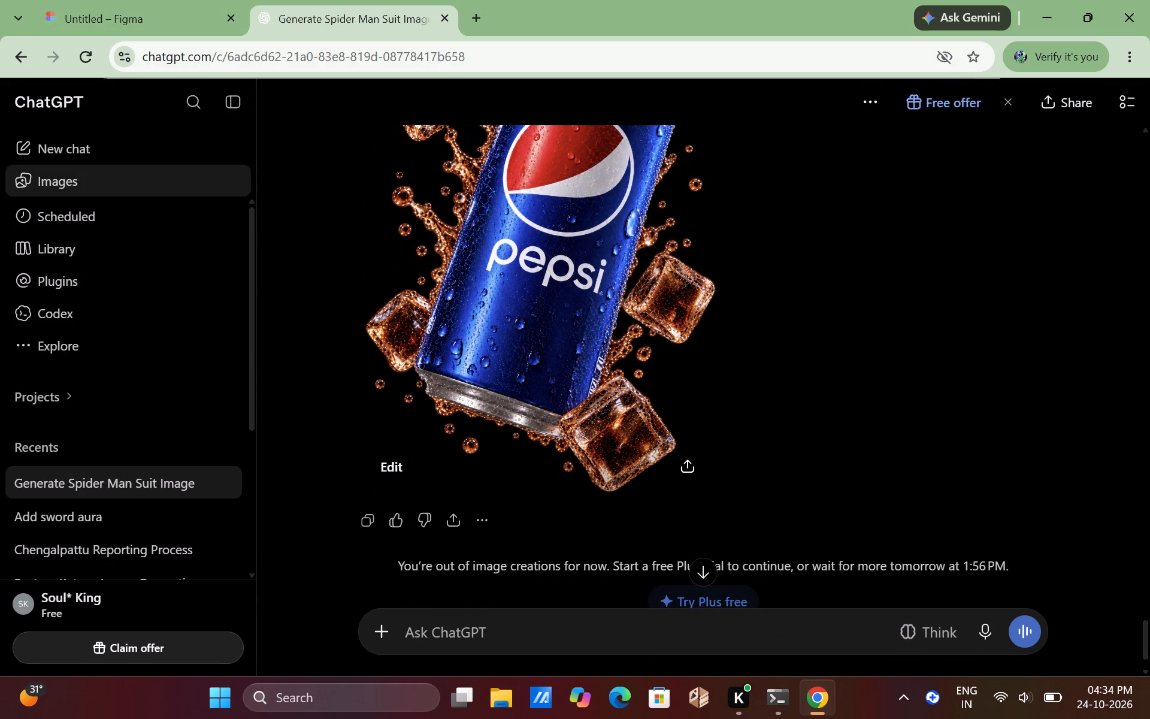
{"action": "left_click", "coordinate": [138, 23]}
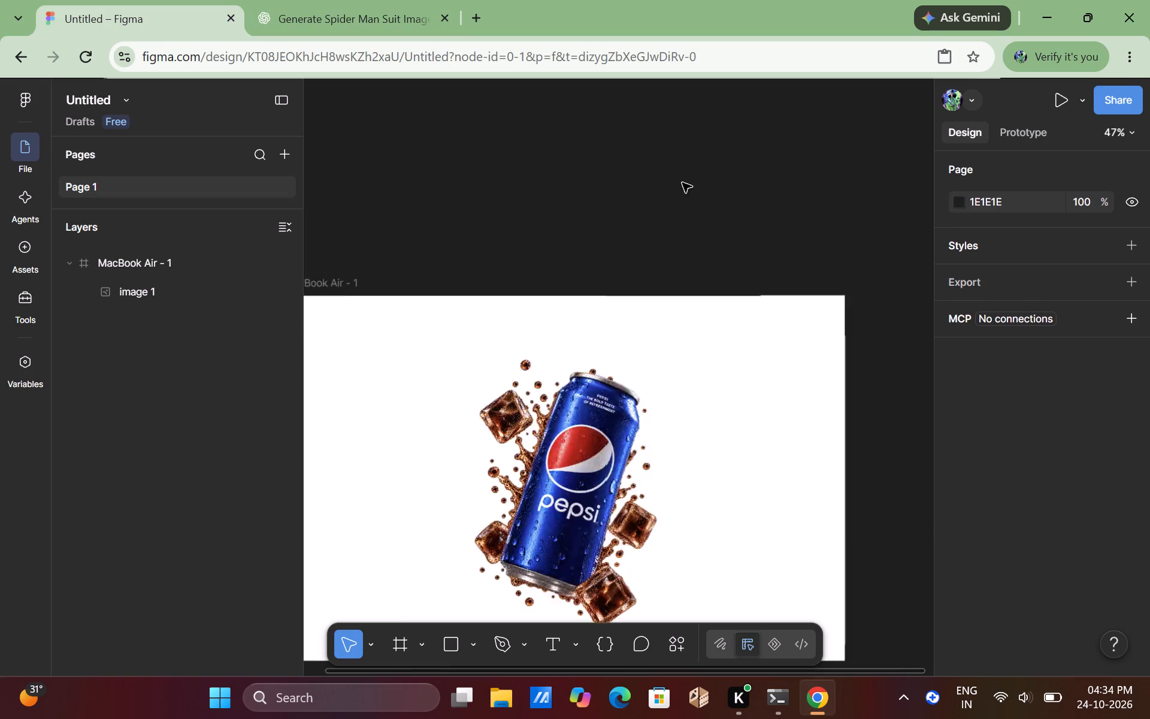
{"action": "scroll", "coordinate": [682, 183], "scroll_direction": "down", "scroll_amount": 2}
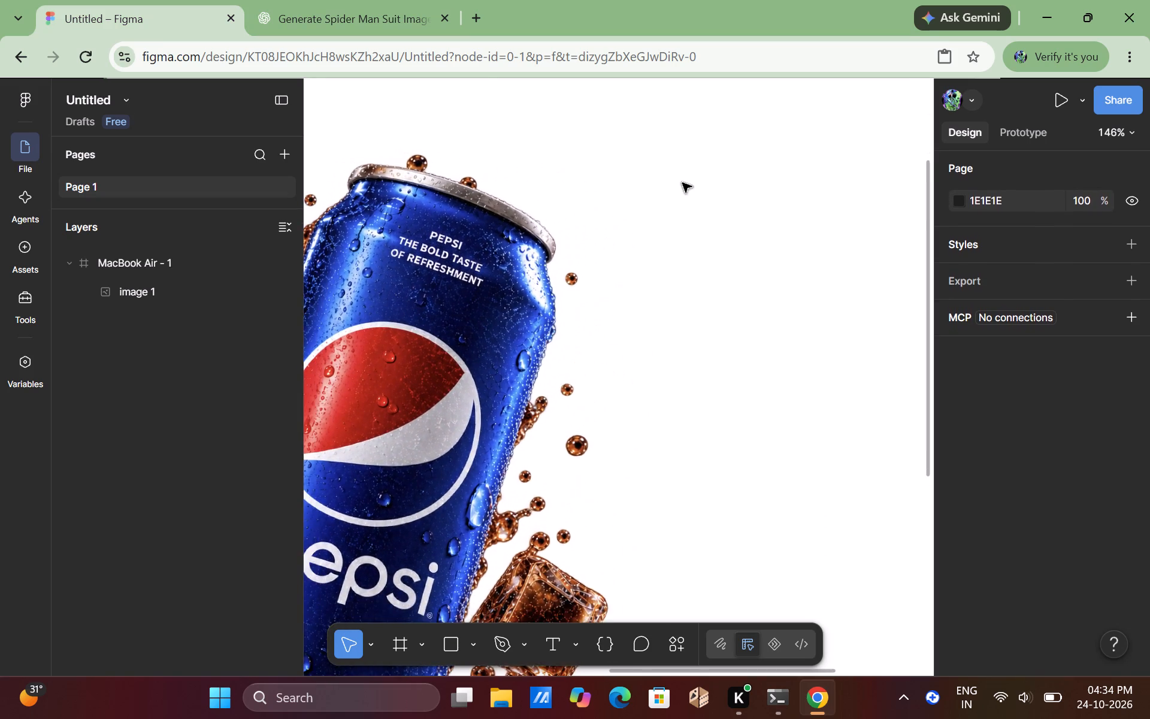
{"action": "scroll", "coordinate": [682, 183], "scroll_direction": "down", "scroll_amount": 1}
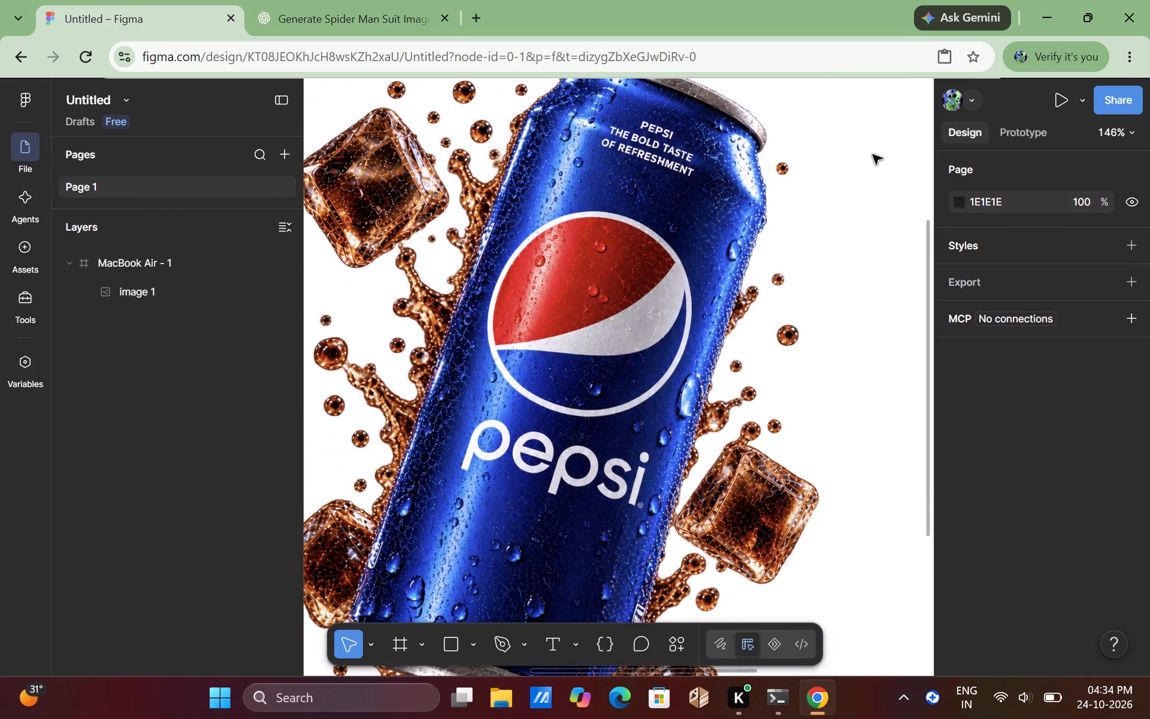
{"action": "scroll", "coordinate": [865, 158], "scroll_direction": "up", "scroll_amount": 1}
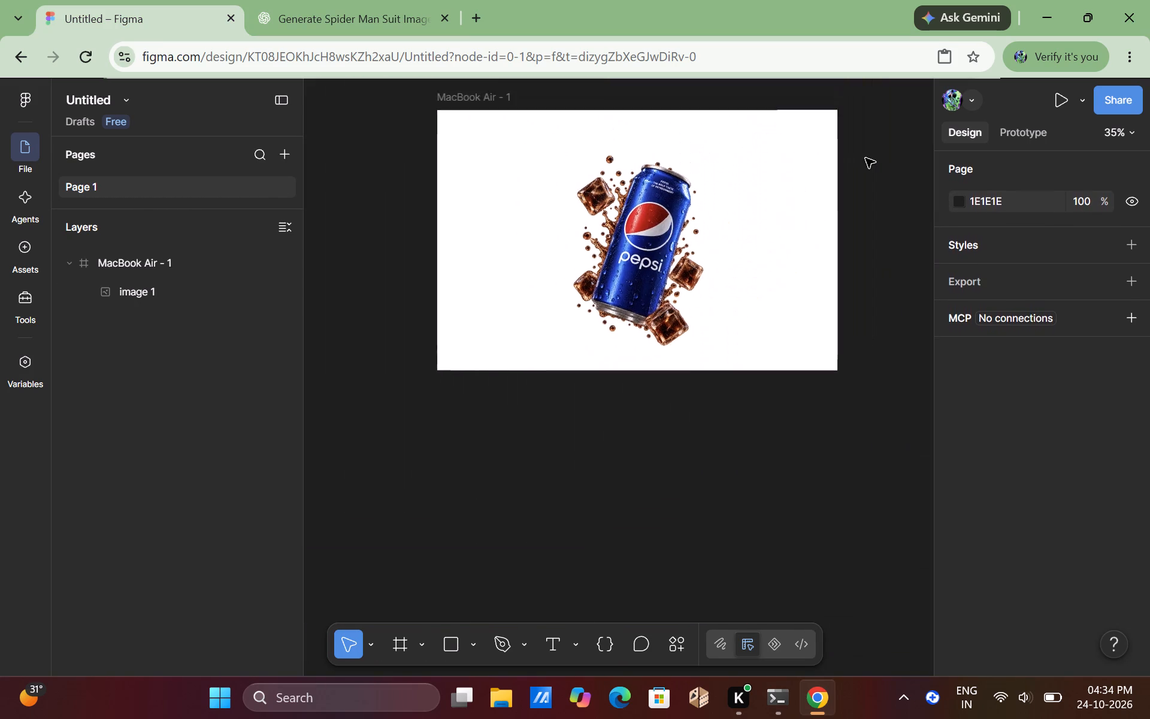
{"action": "scroll", "coordinate": [865, 158], "scroll_direction": "up", "scroll_amount": 1}
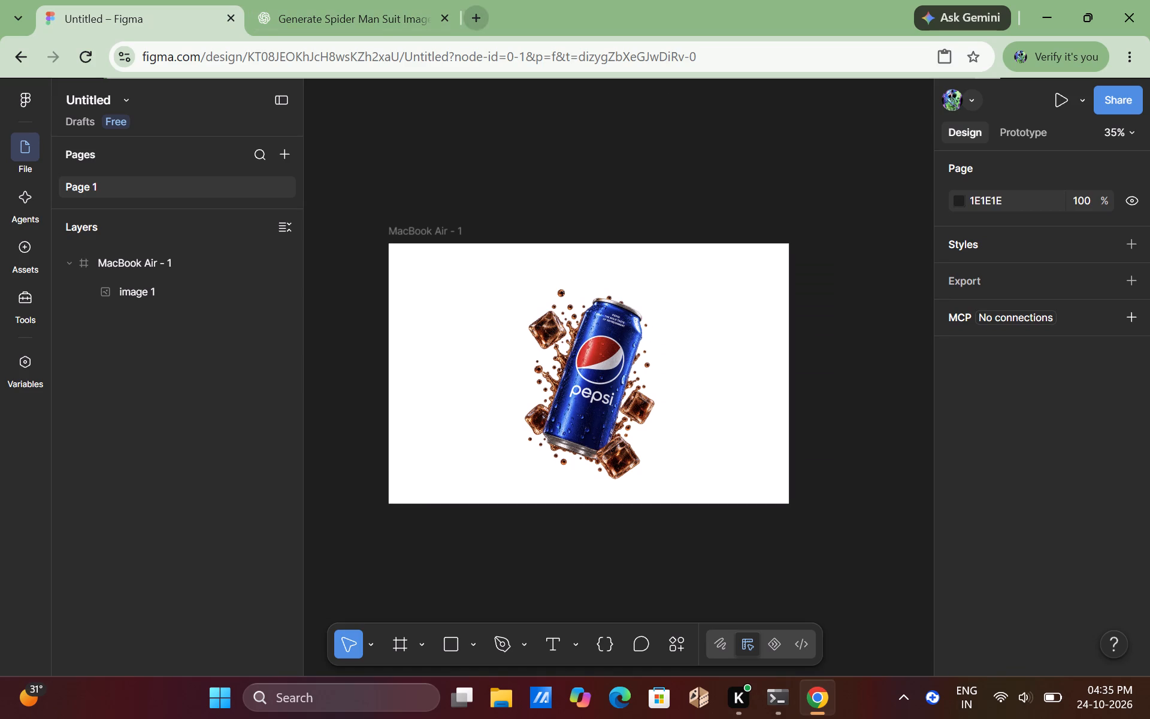
Search the web for "colour hunt" in a new browser page and open the Color Hunt palette site.
{"action": "left_click", "coordinate": [468, 10]}
{"action": "type", "text": "colour hunt"}
{"action": "key", "text": "Return"}
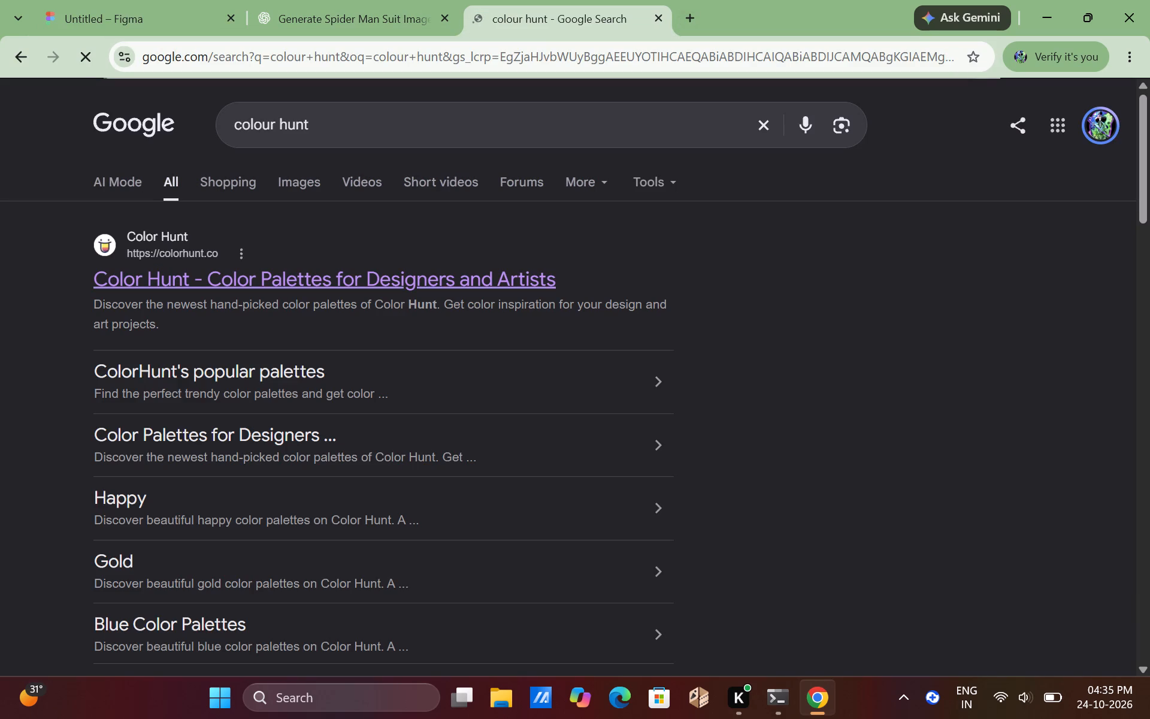
{"action": "left_click", "coordinate": [322, 278]}
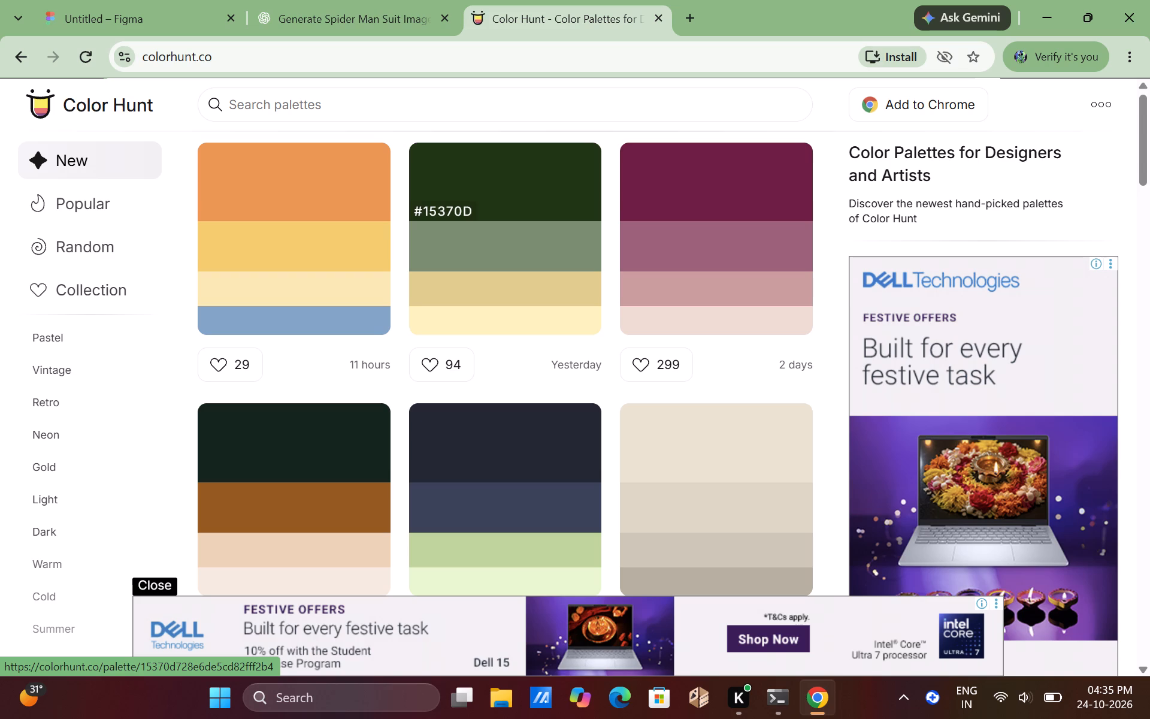
Browse the newest Color Hunt palettes and copy the light blue colour 97D7FF from the blue and cream palette.
{"action": "scroll", "coordinate": [503, 281], "scroll_direction": "down", "scroll_amount": 6}
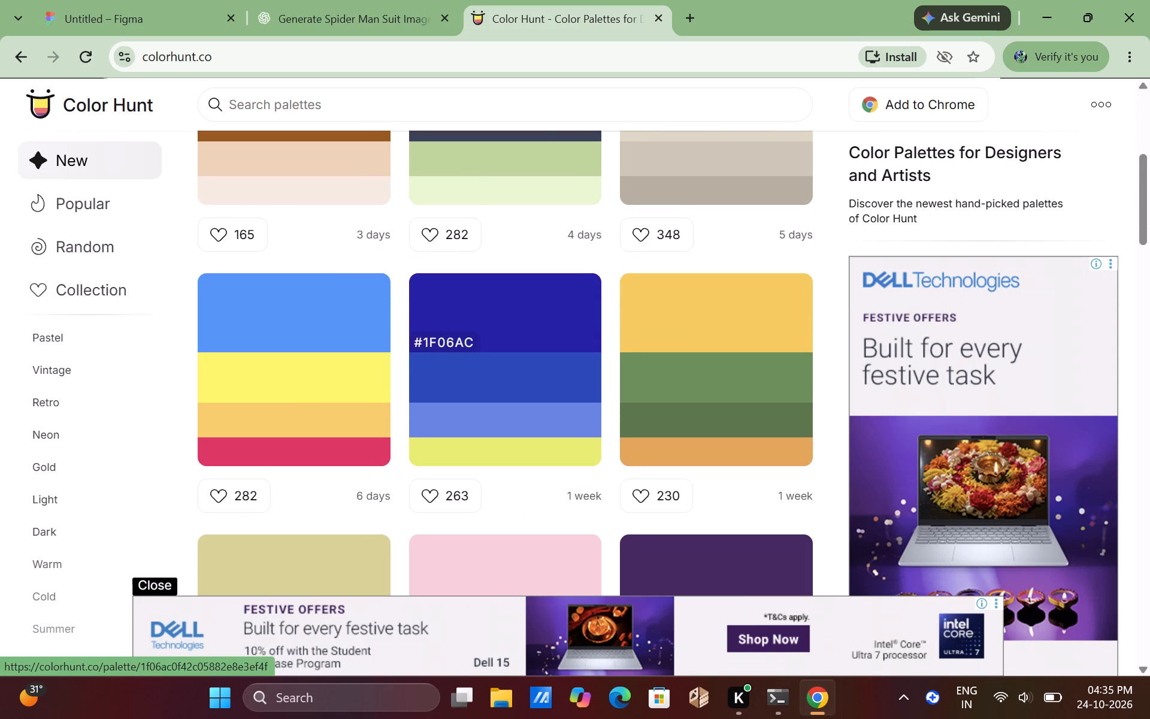
{"action": "scroll", "coordinate": [495, 412], "scroll_direction": "down", "scroll_amount": 6}
{"action": "scroll", "coordinate": [495, 412], "scroll_direction": "up", "scroll_amount": 8}
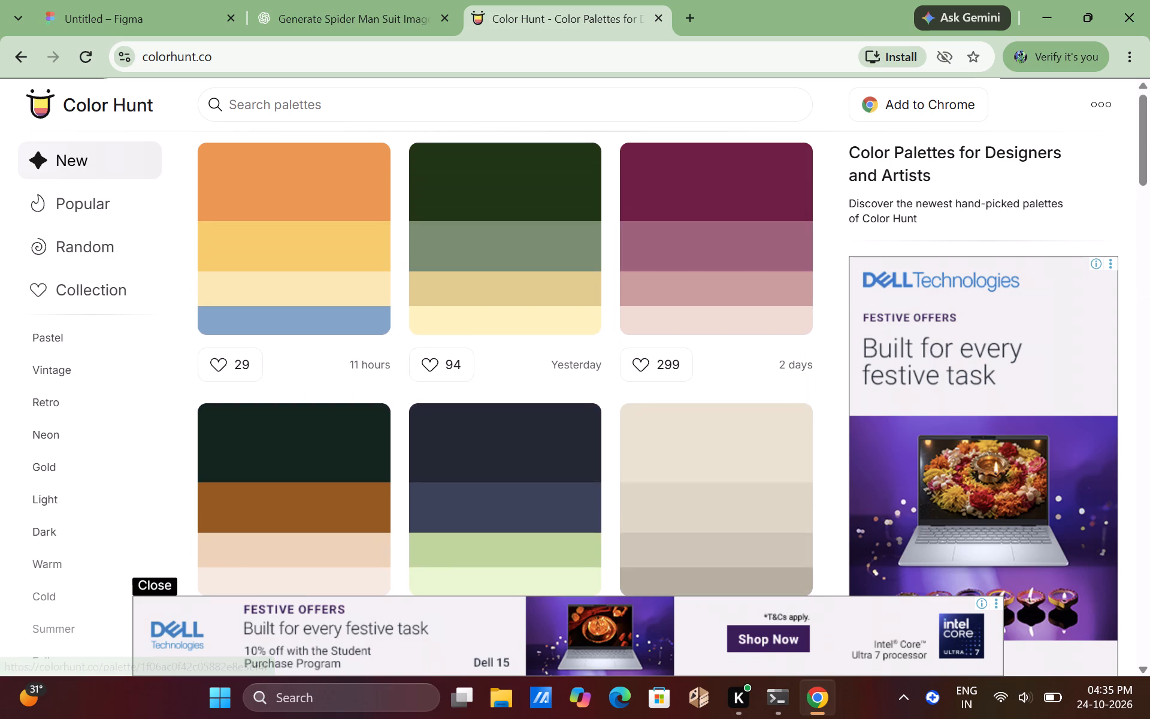
{"action": "scroll", "coordinate": [495, 412], "scroll_direction": "down", "scroll_amount": 8}
{"action": "scroll", "coordinate": [495, 412], "scroll_direction": "up", "scroll_amount": 9}
{"action": "scroll", "coordinate": [495, 412], "scroll_direction": "down", "scroll_amount": 4}
{"action": "scroll", "coordinate": [581, 191], "scroll_direction": "up", "scroll_amount": 3}
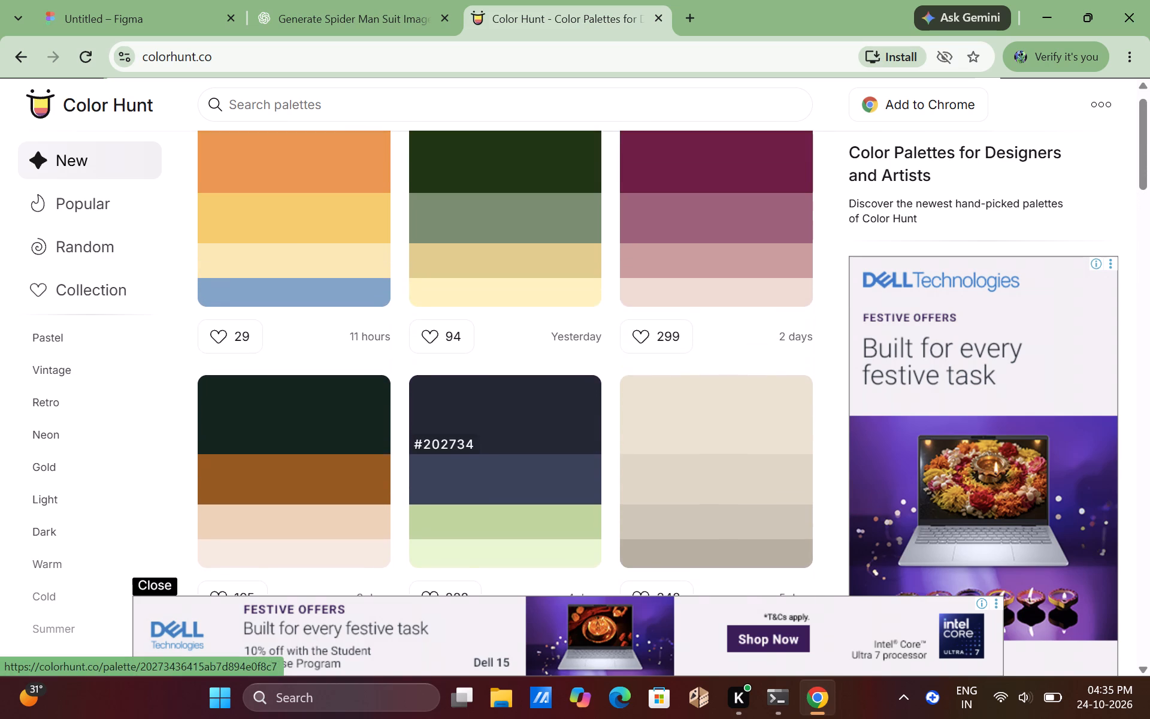
{"action": "scroll", "coordinate": [581, 191], "scroll_direction": "up", "scroll_amount": 1}
{"action": "scroll", "coordinate": [498, 401], "scroll_direction": "up", "scroll_amount": 4}
{"action": "scroll", "coordinate": [498, 401], "scroll_direction": "down", "scroll_amount": 1}
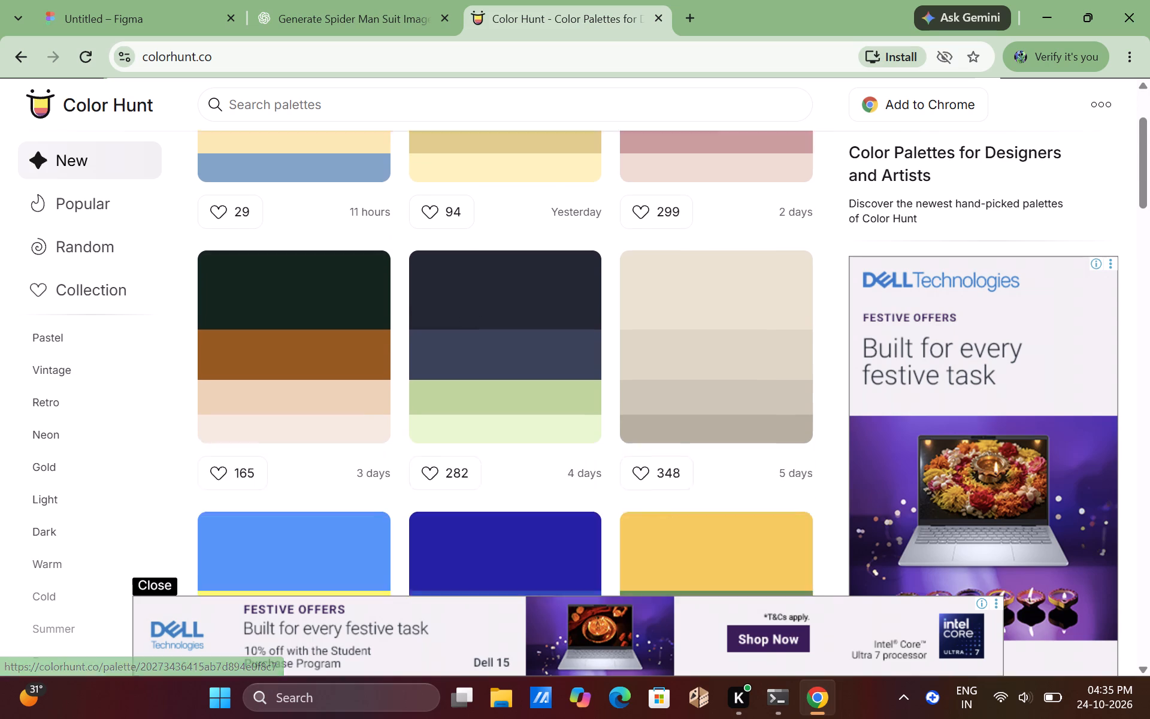
{"action": "scroll", "coordinate": [498, 401], "scroll_direction": "down", "scroll_amount": 11}
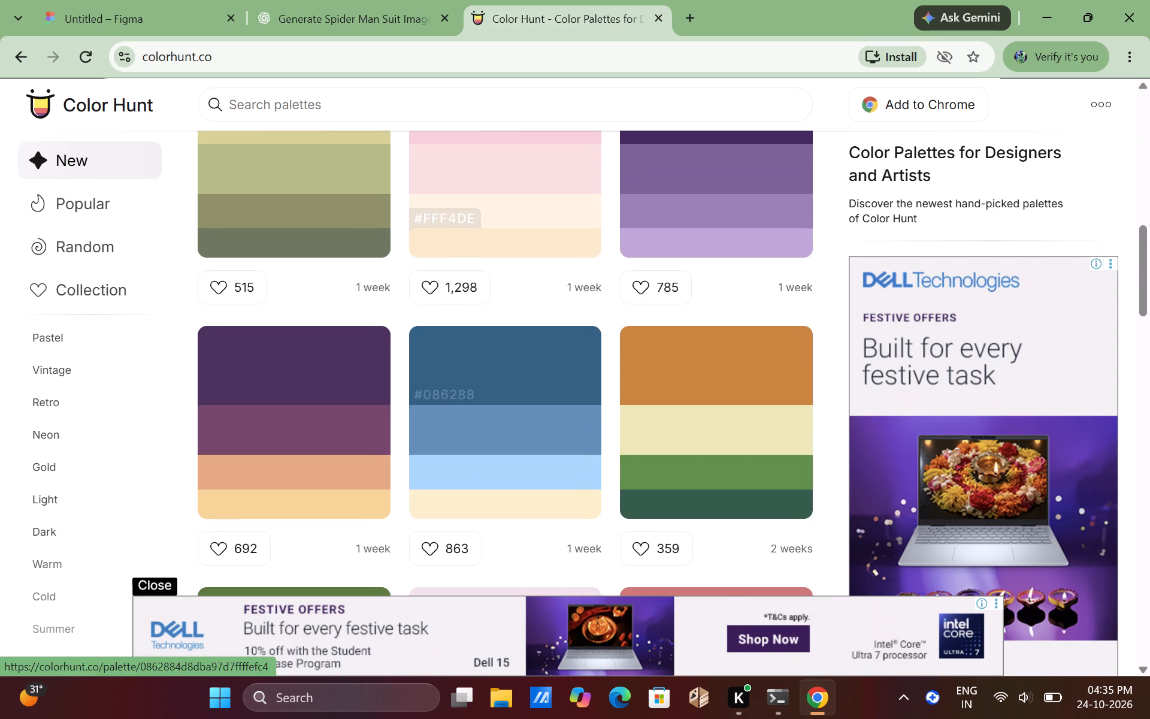
{"action": "scroll", "coordinate": [498, 401], "scroll_direction": "down", "scroll_amount": 3}
{"action": "scroll", "coordinate": [498, 401], "scroll_direction": "up", "scroll_amount": 3}
{"action": "scroll", "coordinate": [498, 401], "scroll_direction": "down", "scroll_amount": 2}
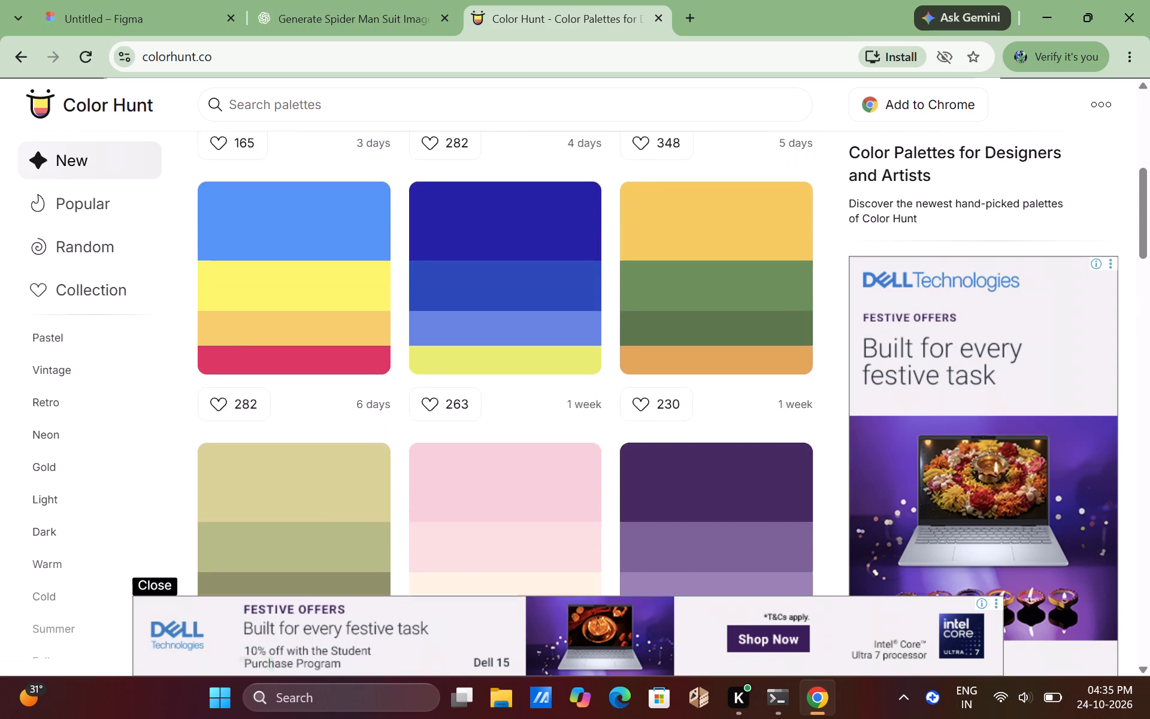
{"action": "scroll", "coordinate": [498, 401], "scroll_direction": "down", "scroll_amount": 6}
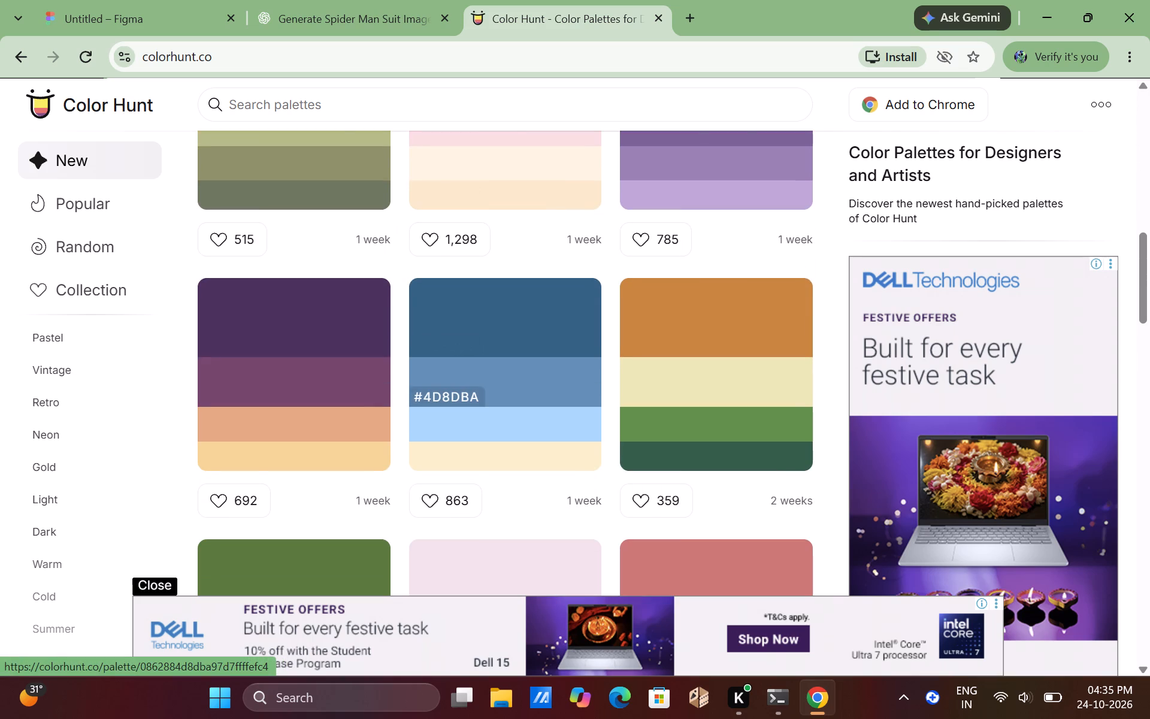
{"action": "scroll", "coordinate": [481, 427], "scroll_direction": "down", "scroll_amount": 2}
{"action": "scroll", "coordinate": [481, 427], "scroll_direction": "up", "scroll_amount": 1}
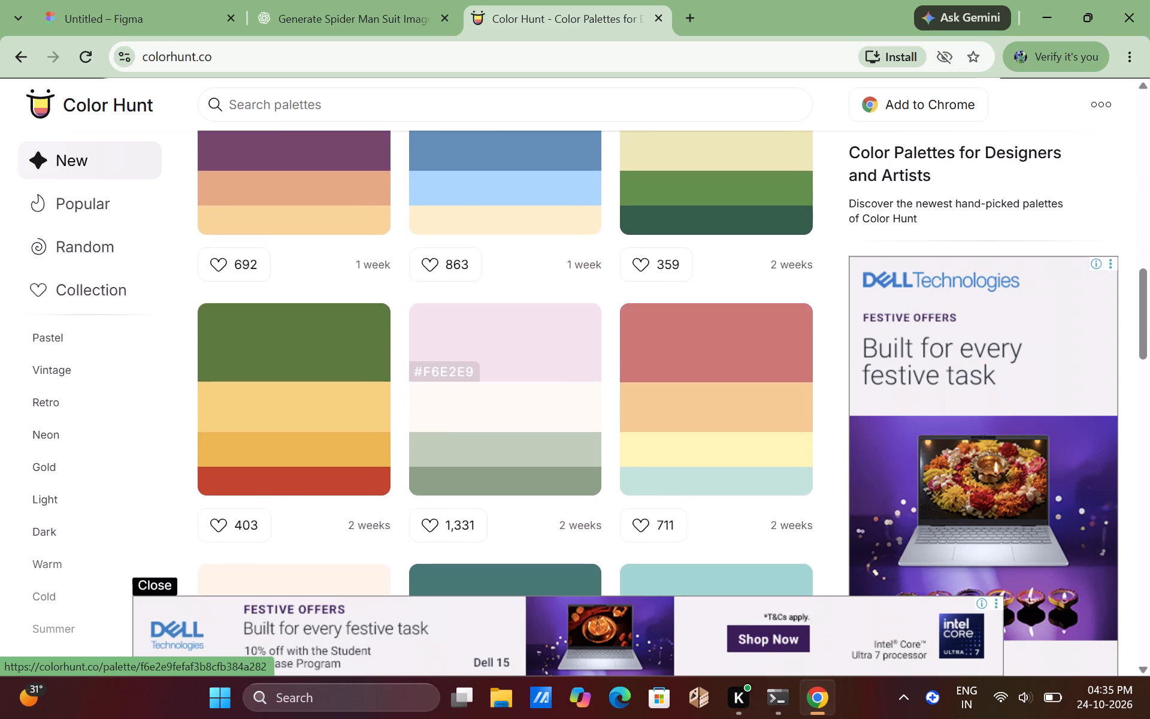
{"action": "scroll", "coordinate": [481, 427], "scroll_direction": "up", "scroll_amount": 1}
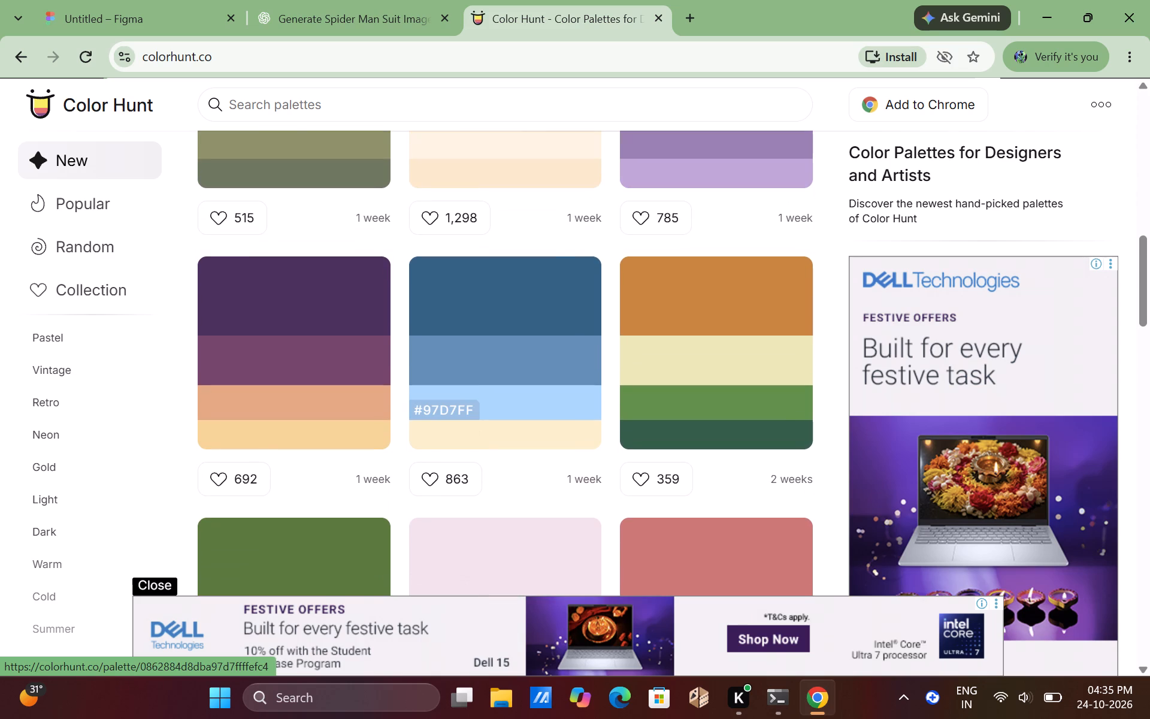
{"action": "left_click", "coordinate": [461, 403]}
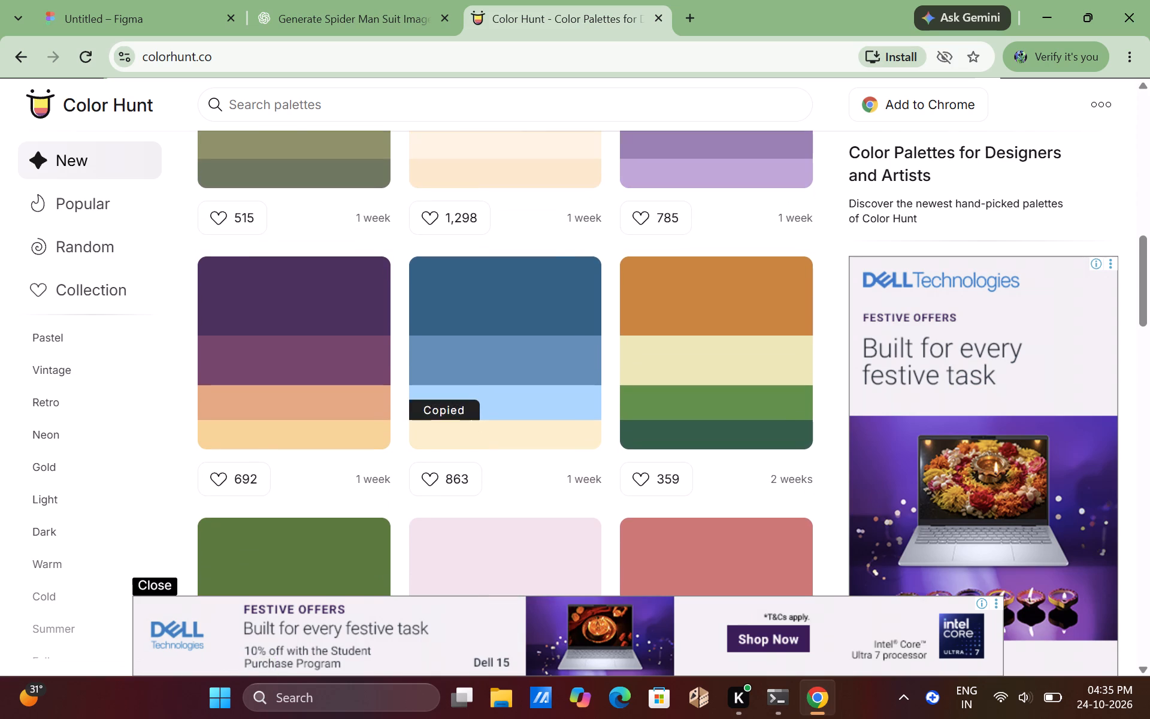
Switch back to Figma and draw a rectangle about 465 × 333 overlapping the upper-left corner of the MacBook Air - 1 frame.
{"action": "left_click", "coordinate": [171, 28]}
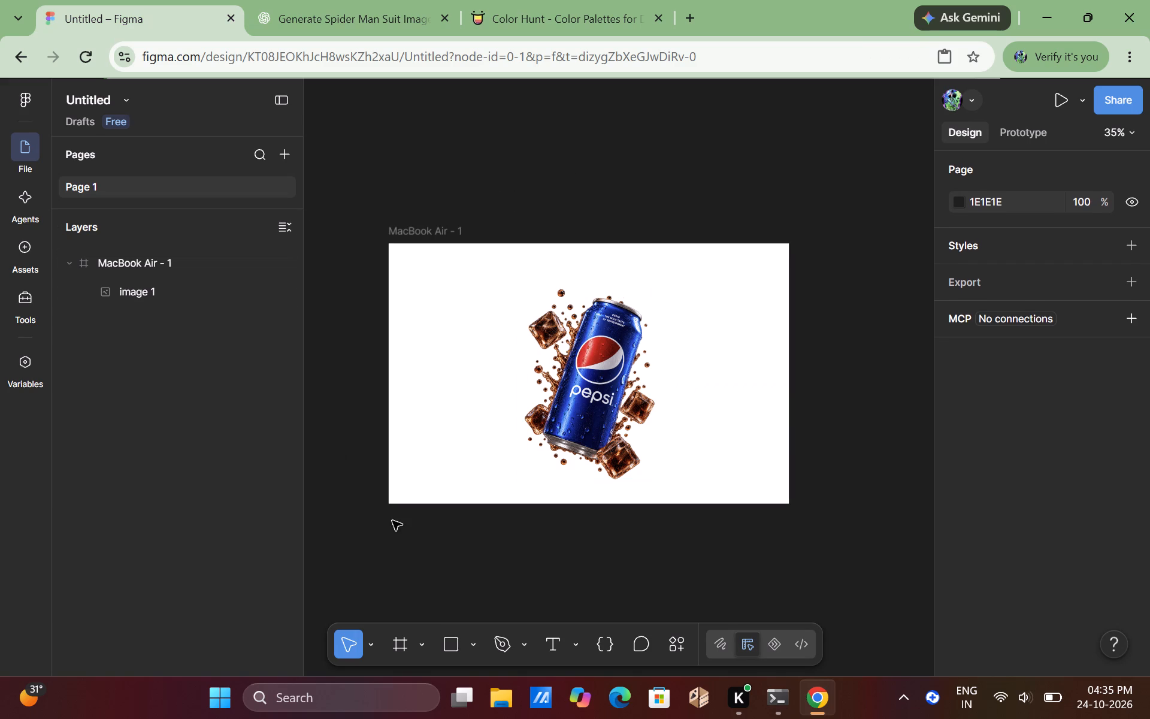
{"action": "left_click", "coordinate": [443, 647]}
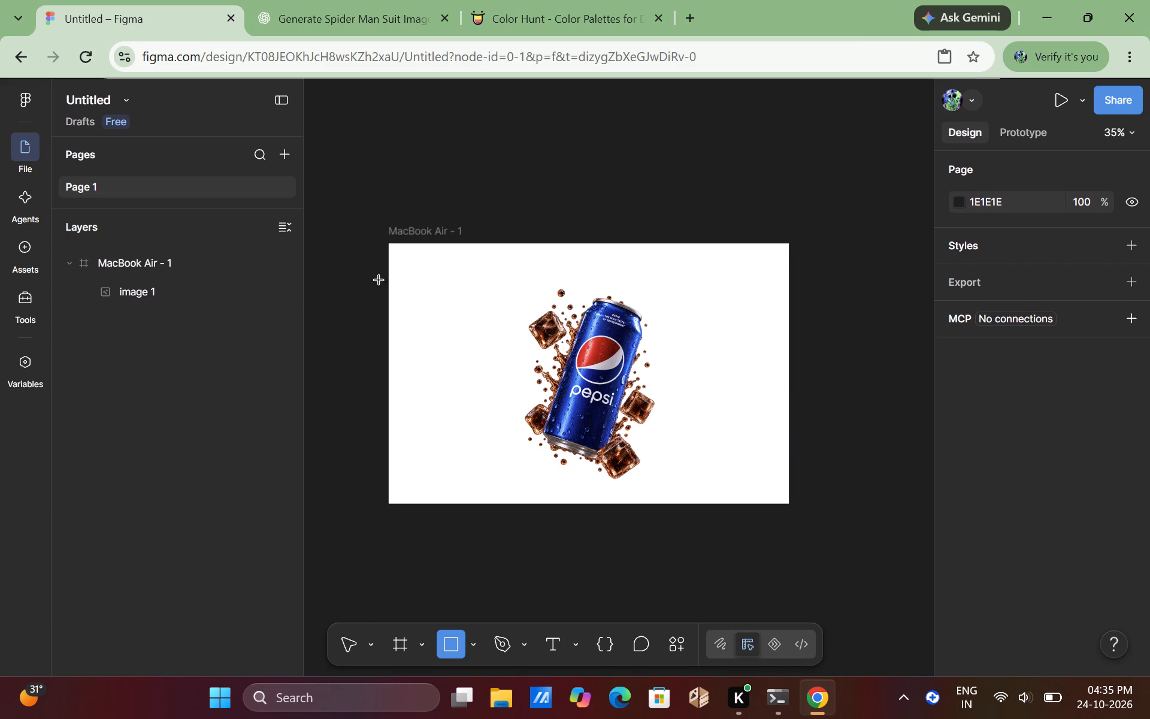
{"action": "left_click_drag", "start_coordinate": [330, 270], "coordinate": [479, 160]}
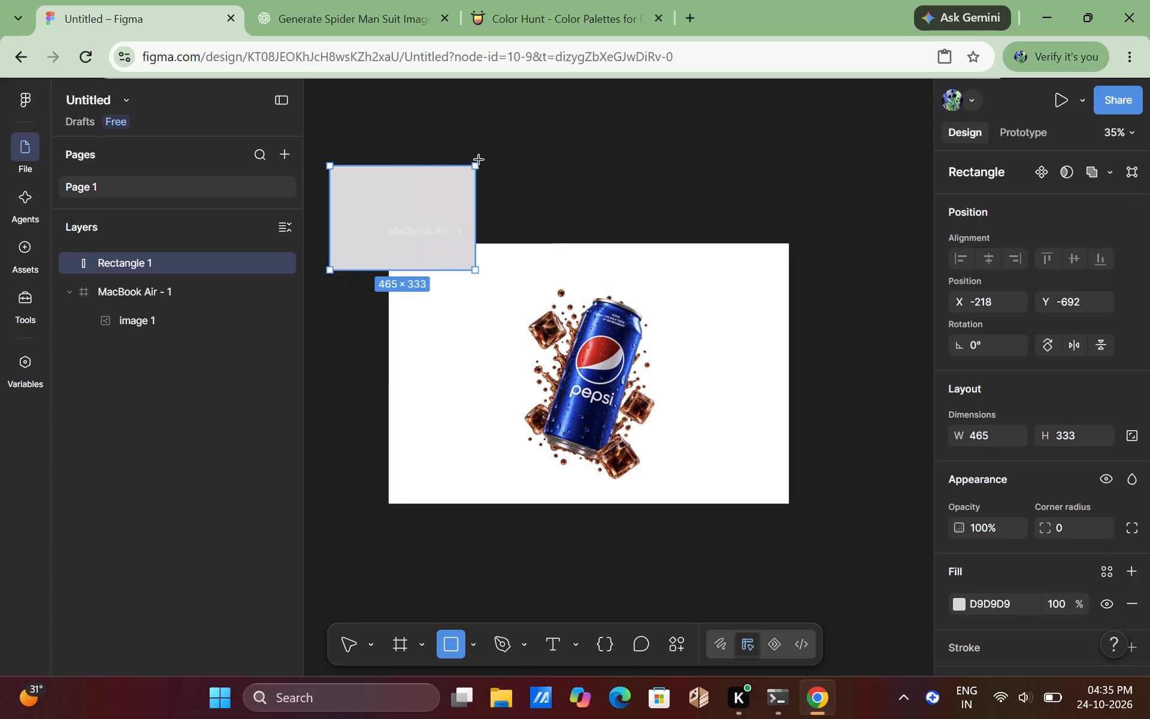
Shrink the grey rectangle near the frame's upper-left corner to a small swatch of about 132 × 152.
{"action": "left_click_drag", "start_coordinate": [479, 160], "coordinate": [463, 149]}
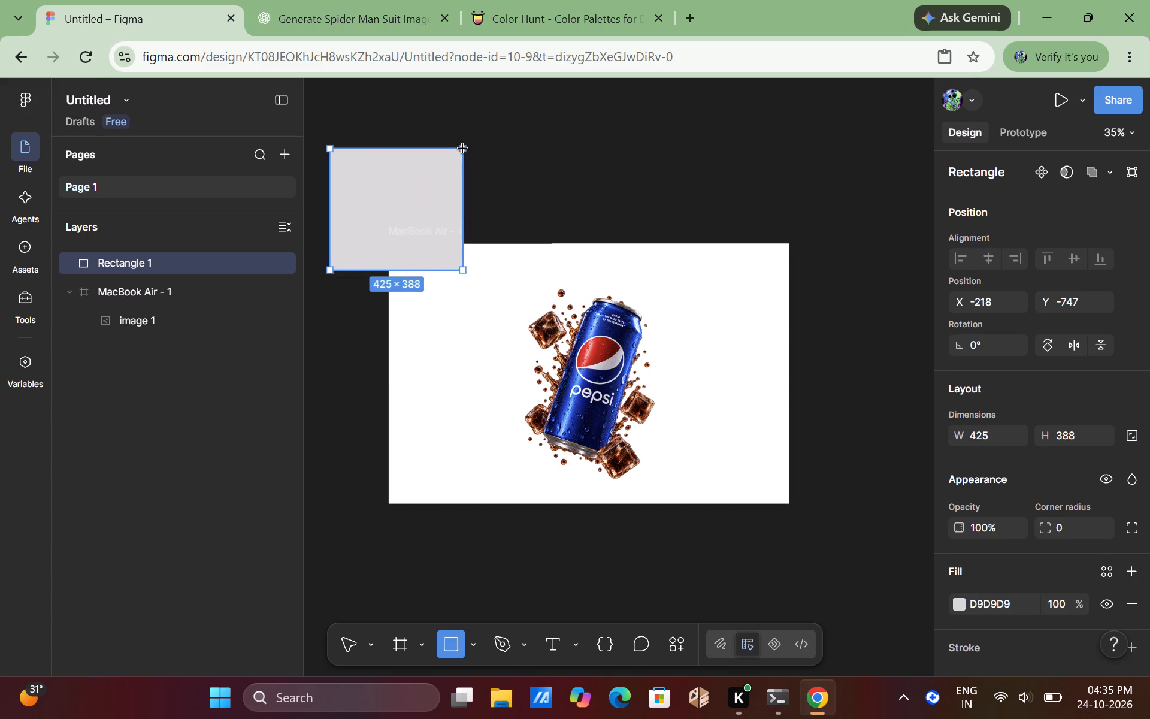
{"action": "left_click_drag", "start_coordinate": [463, 149], "coordinate": [456, 153]}
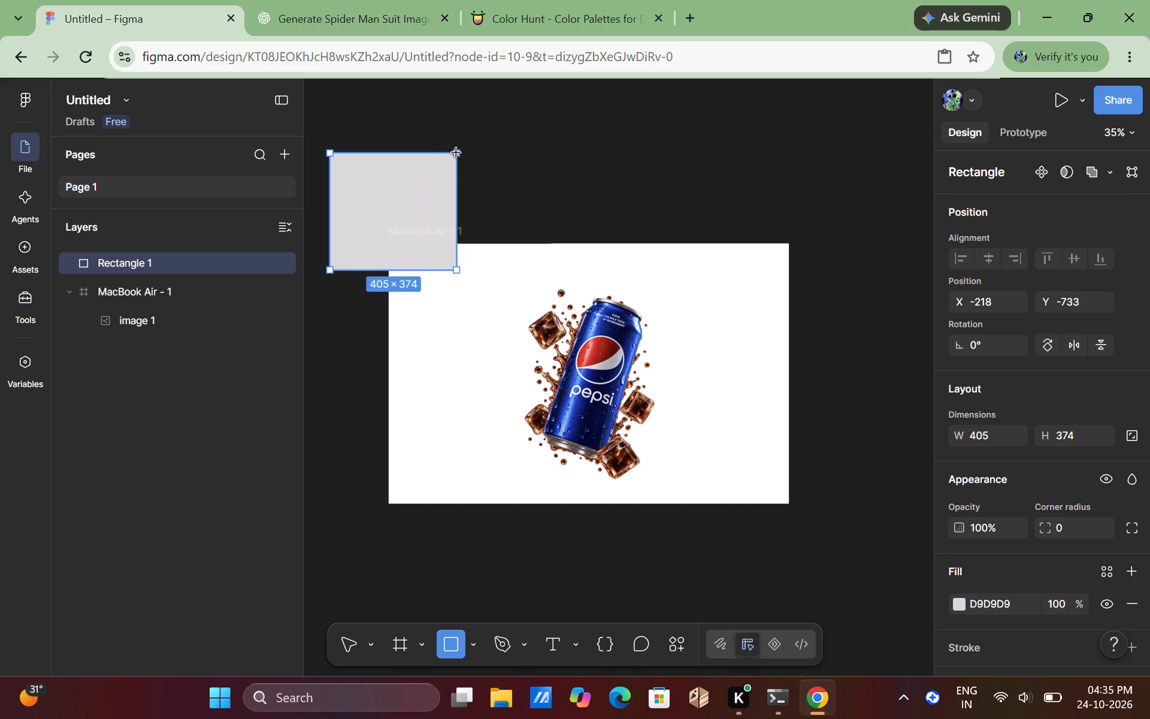
{"action": "left_click_drag", "start_coordinate": [456, 153], "coordinate": [442, 158]}
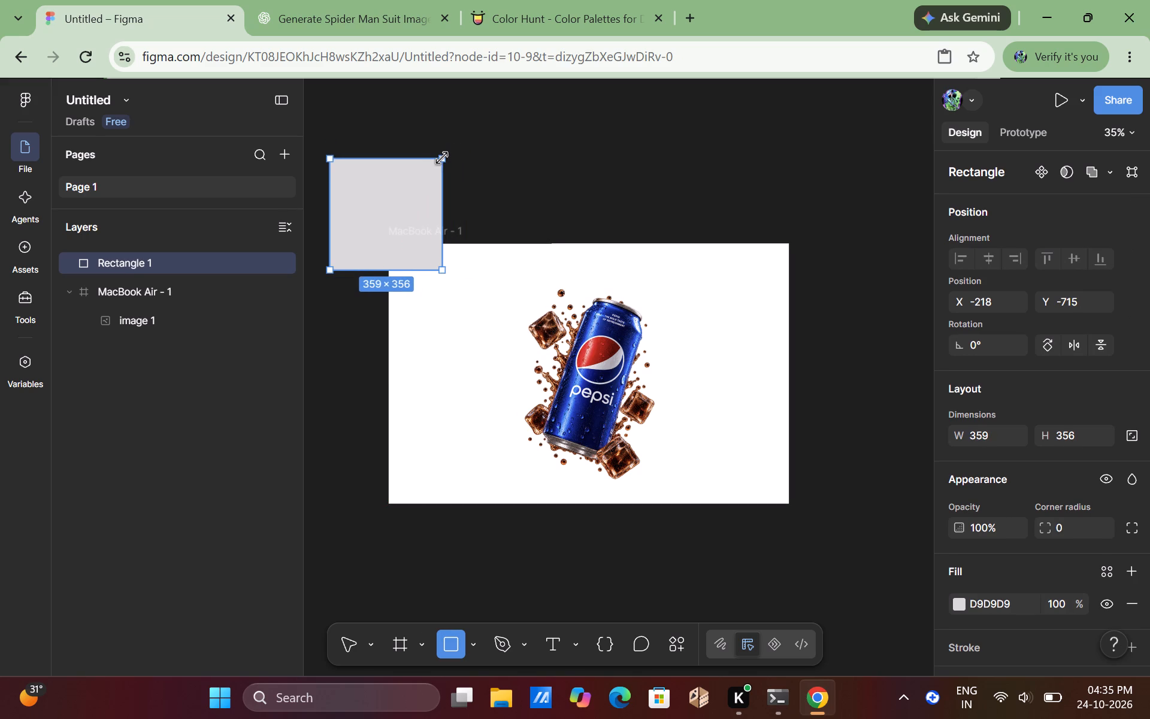
{"action": "left_click", "coordinate": [393, 282]}
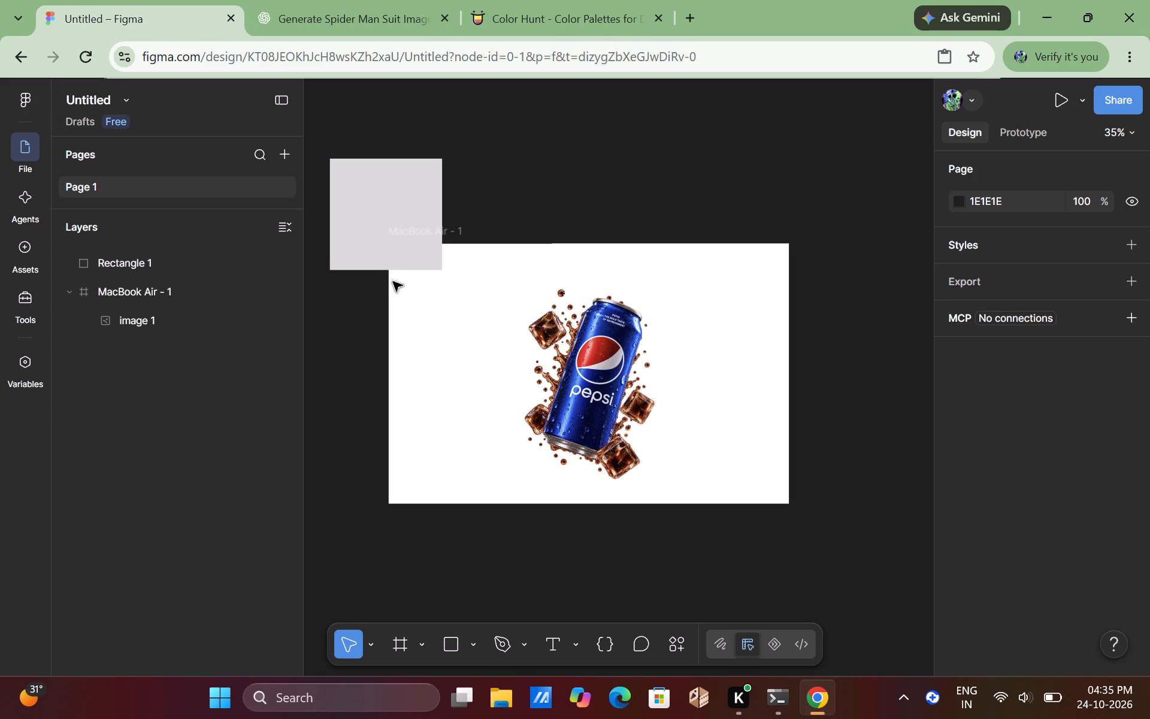
{"action": "left_click", "coordinate": [392, 237]}
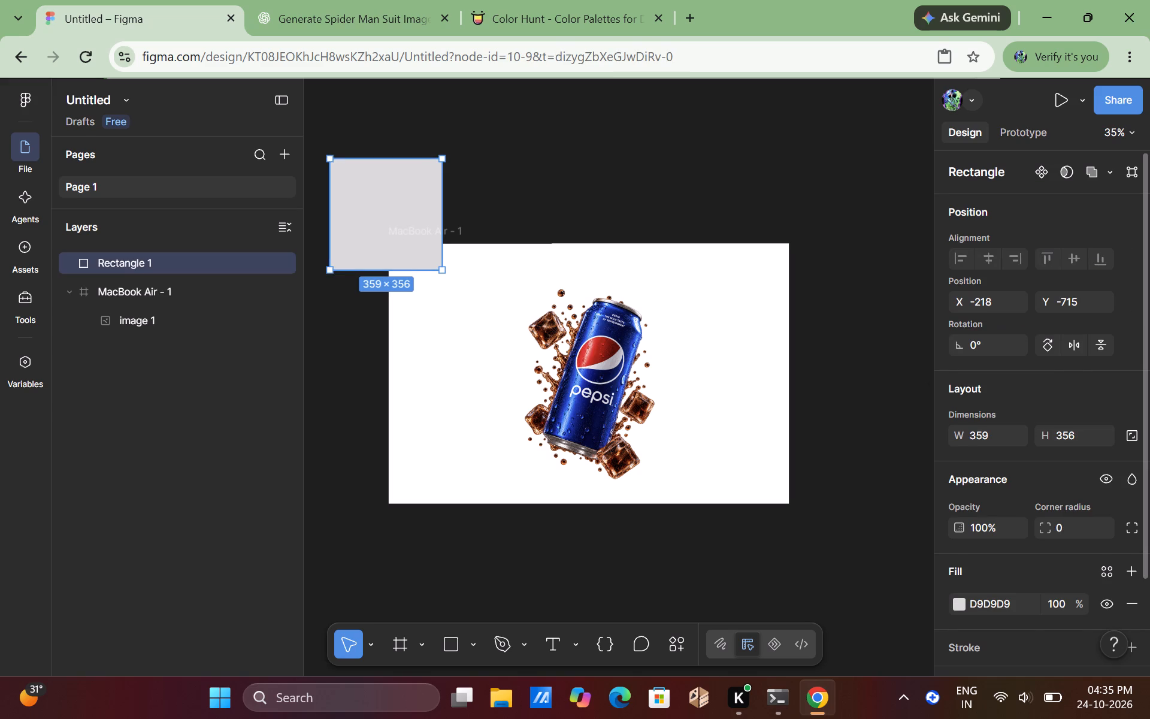
{"action": "left_click", "coordinate": [1075, 431]}
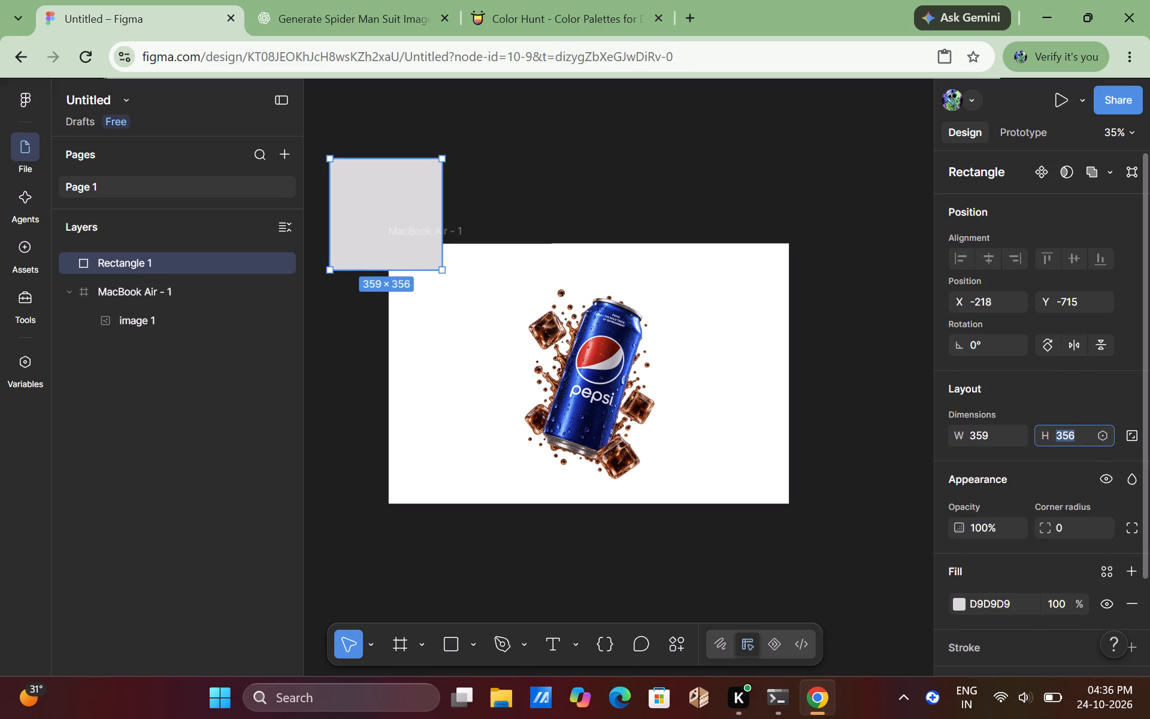
{"action": "left_click", "coordinate": [1075, 431]}
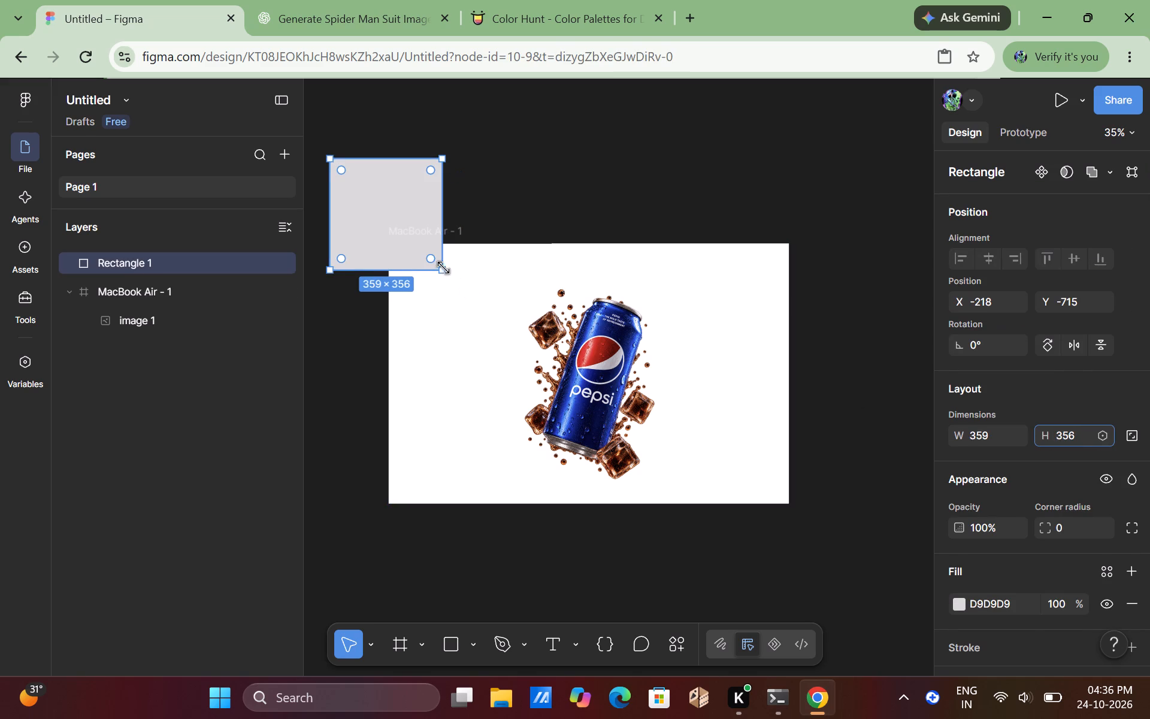
{"action": "left_click_drag", "start_coordinate": [443, 271], "coordinate": [371, 206]}
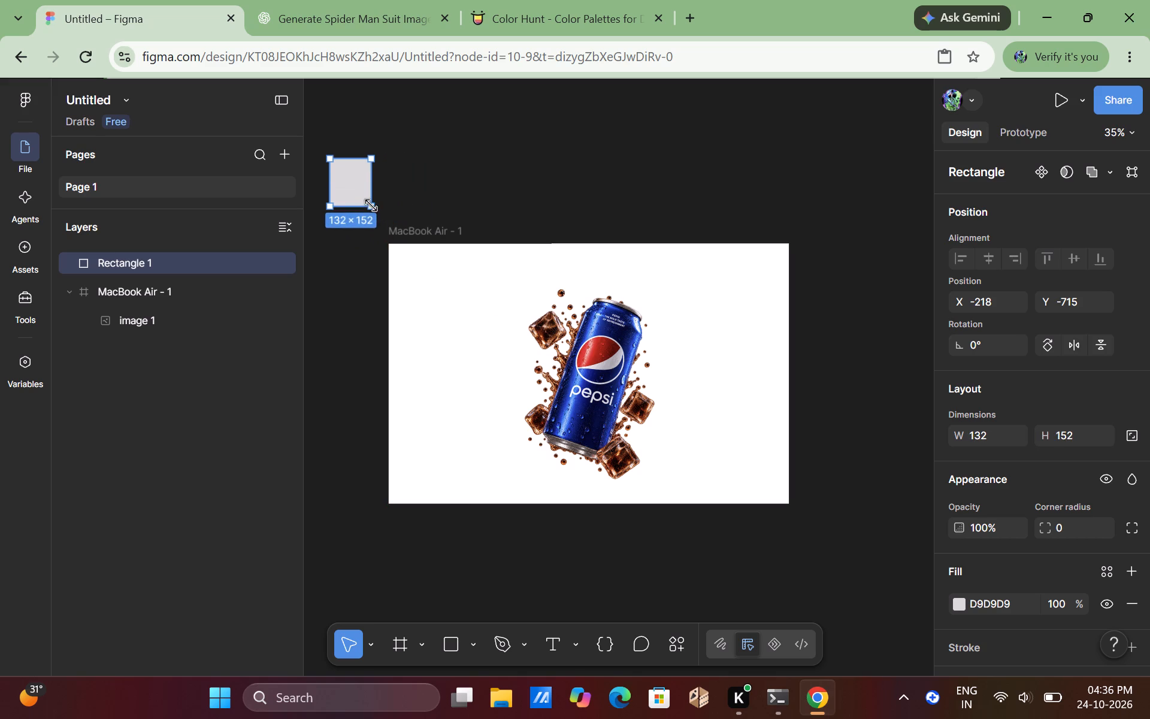
Move the small rectangle above the MacBook Air - 1 frame, aligned with the frame's left edge.
{"action": "left_click_drag", "start_coordinate": [349, 197], "coordinate": [391, 210]}
{"action": "left_click", "coordinate": [391, 210]}
{"action": "left_click_drag", "start_coordinate": [391, 210], "coordinate": [416, 166]}
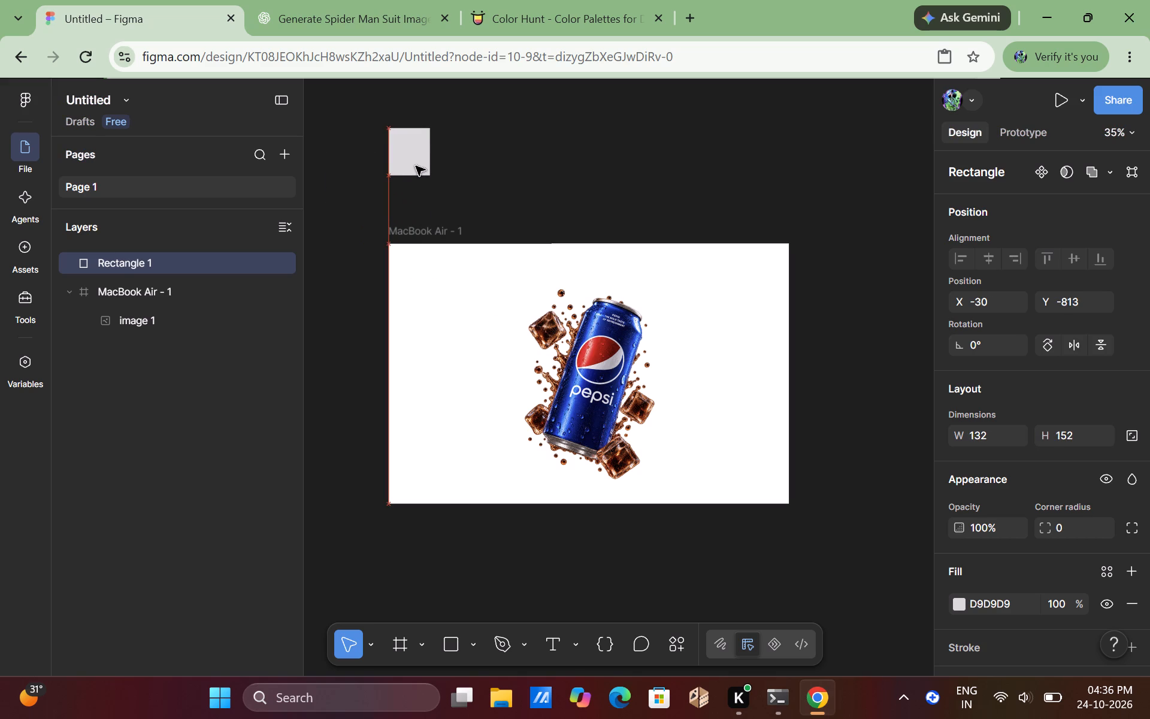
Duplicate the swatch rectangle ten times into an evenly spaced horizontal row of eleven above the frame.
{"action": "key", "text": "ctrl+d"}
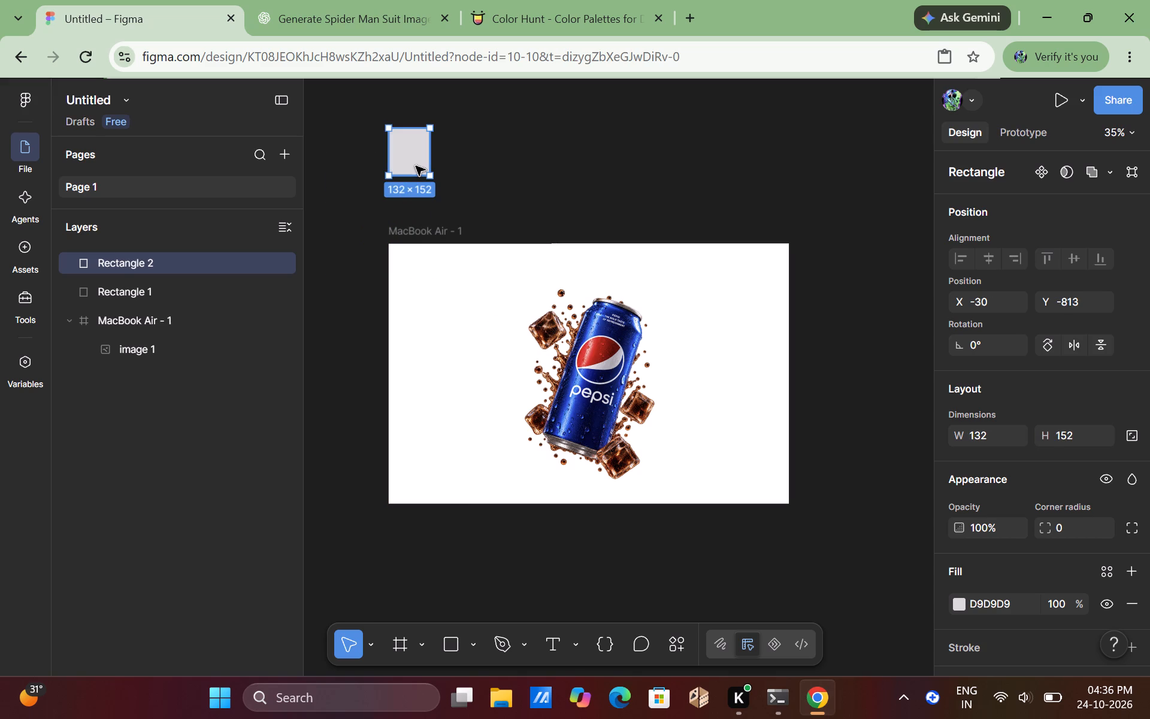
{"action": "left_click_drag", "start_coordinate": [416, 166], "coordinate": [488, 167]}
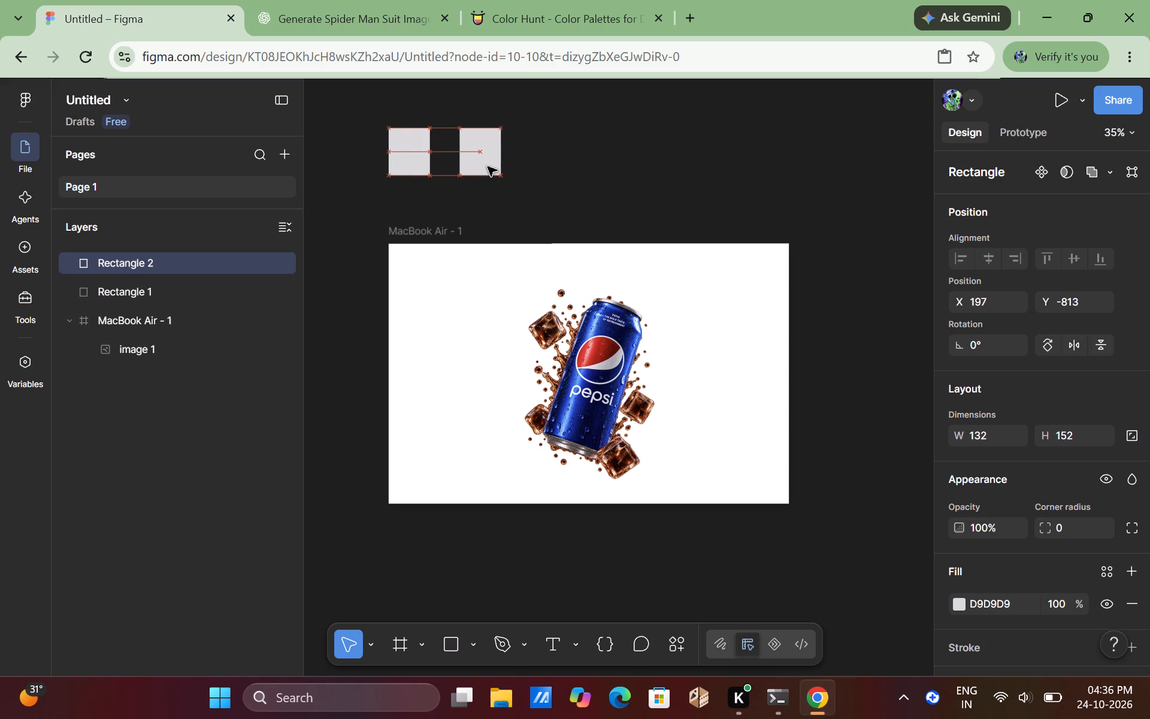
{"action": "left_click_drag", "start_coordinate": [488, 167], "coordinate": [486, 167]}
{"action": "key", "text": "ctrl+d"}
{"action": "key", "text": "ctrl+d"}
{"action": "key", "text": "ctrl+d"}
{"action": "key", "text": "ctrl+d"}
{"action": "key", "text": "ctrl+d"}
{"action": "key", "text": "ctrl+d"}
{"action": "key", "text": "ctrl+d"}
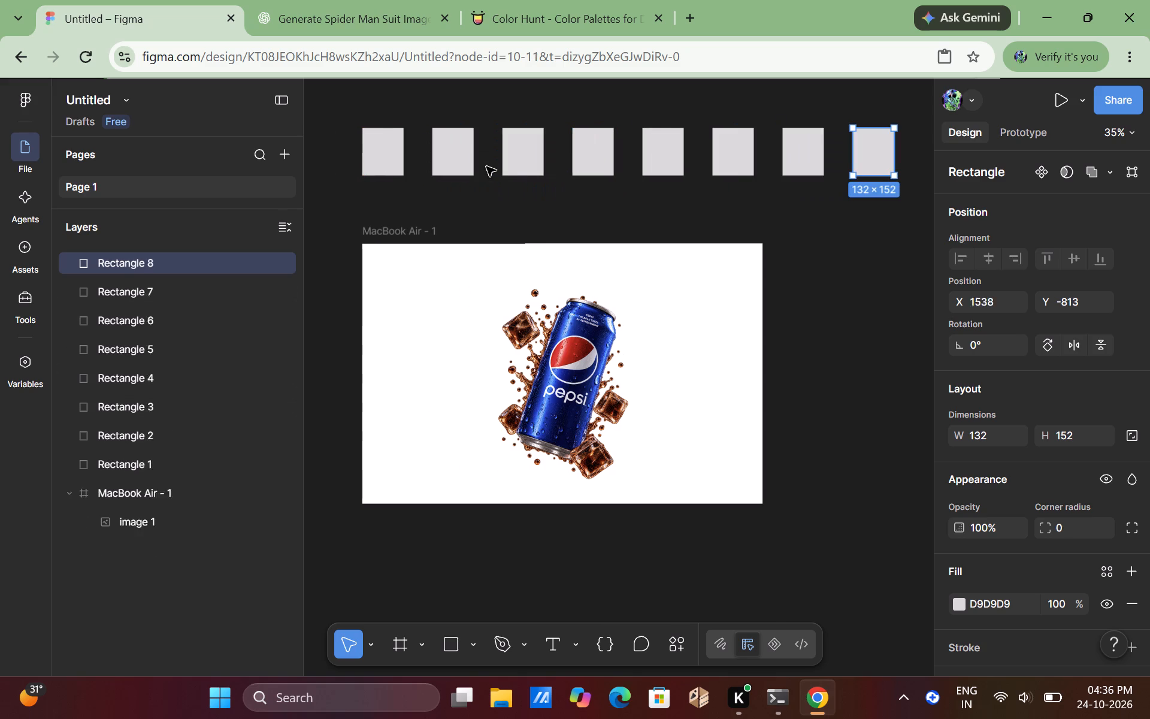
{"action": "key", "text": "ctrl+d"}
{"action": "key", "text": "ctrl+d"}
{"action": "scroll", "coordinate": [486, 167], "scroll_direction": "right", "scroll_amount": 1}
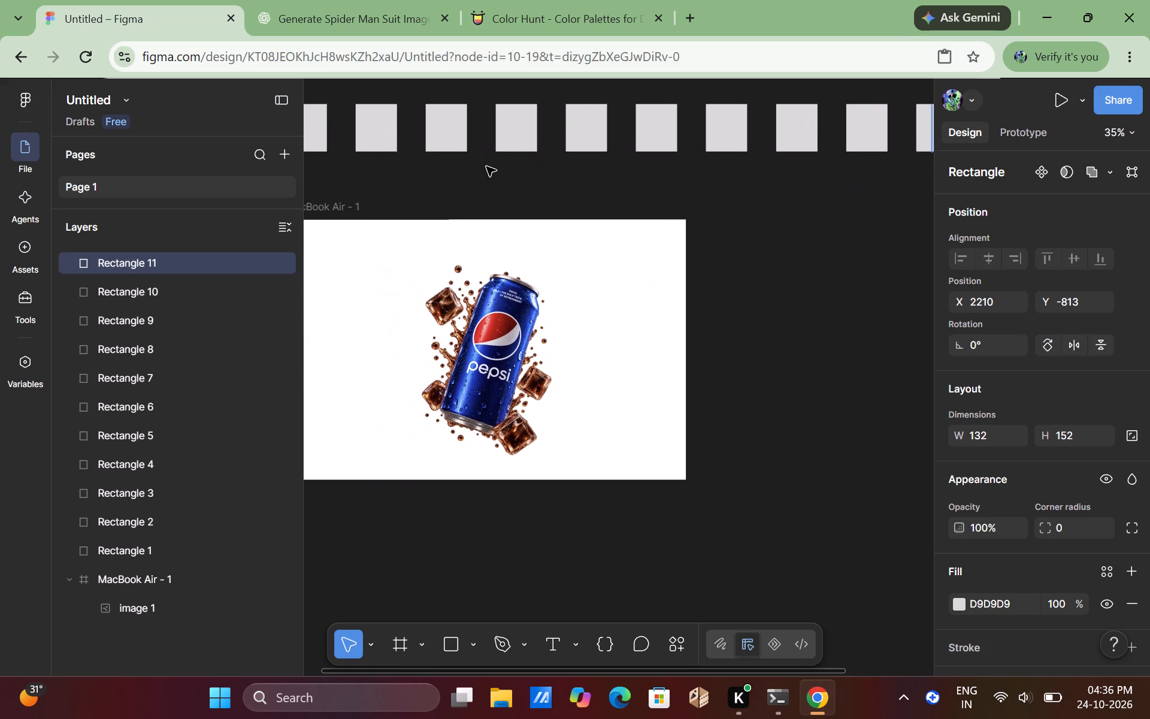
{"action": "scroll", "coordinate": [486, 167], "scroll_direction": "right", "scroll_amount": 2}
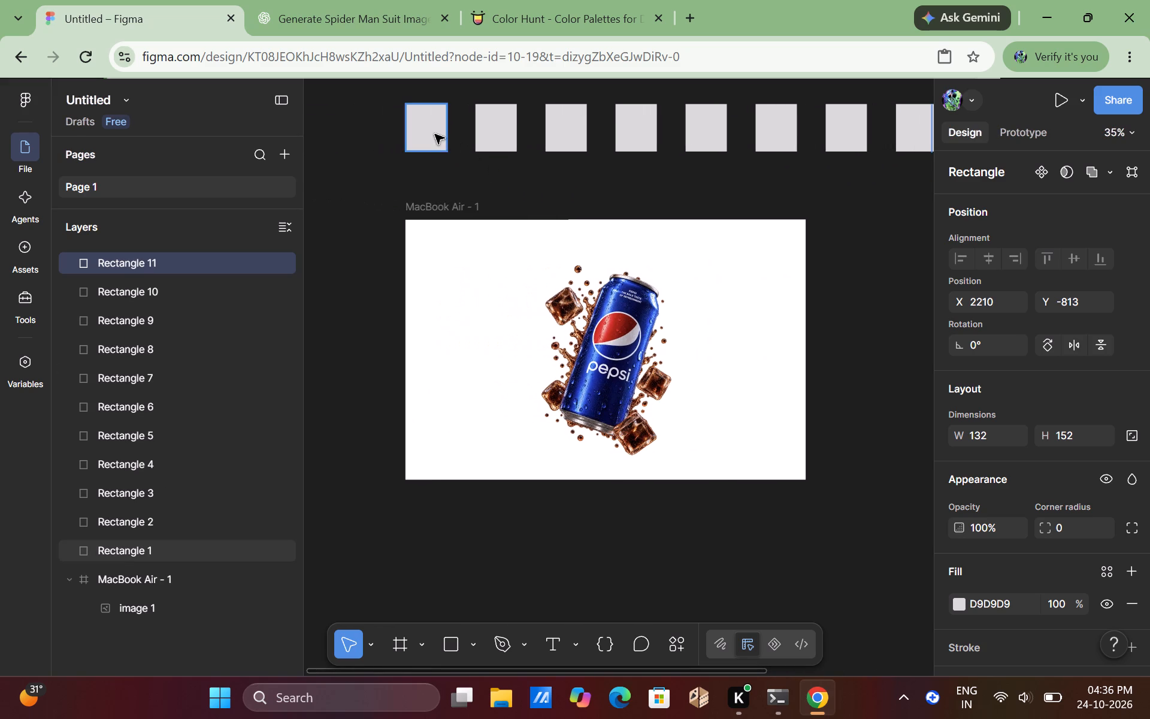
Set the fill of the first swatch, Rectangle 1, to the copied light blue 97D7FF.
{"action": "left_click", "coordinate": [435, 134]}
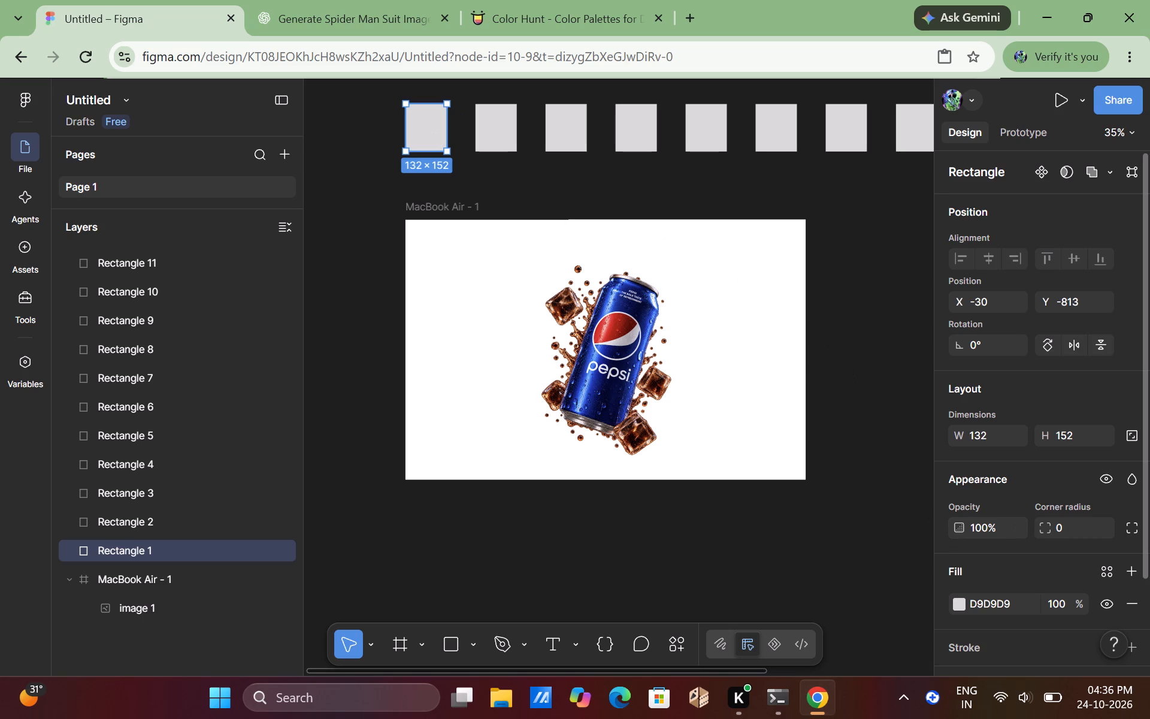
{"action": "left_click", "coordinate": [983, 606]}
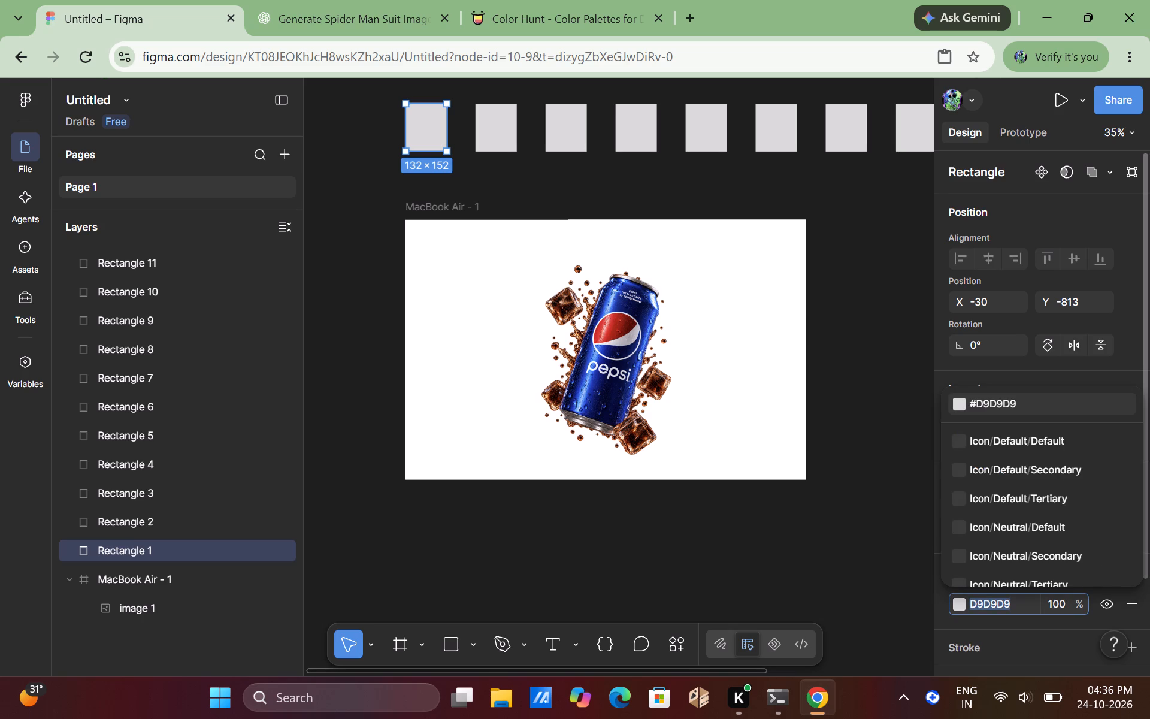
{"action": "key", "text": "BackSpace"}
{"action": "right_click", "coordinate": [998, 606]}
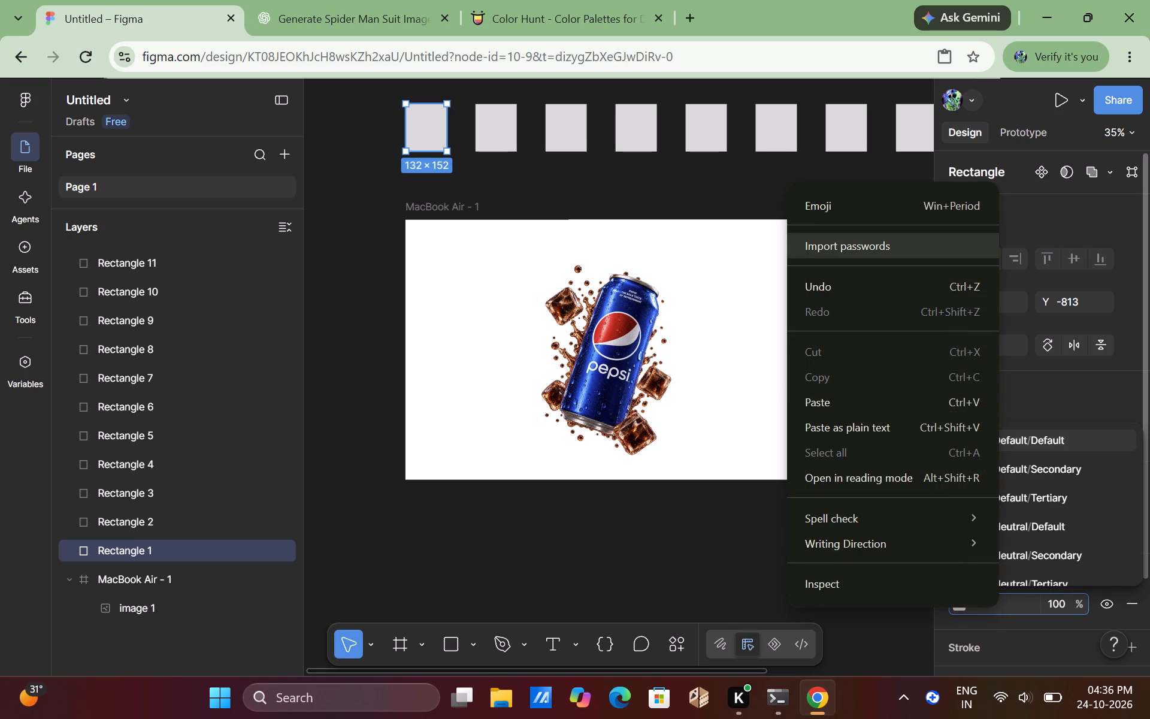
{"action": "left_click", "coordinate": [841, 394]}
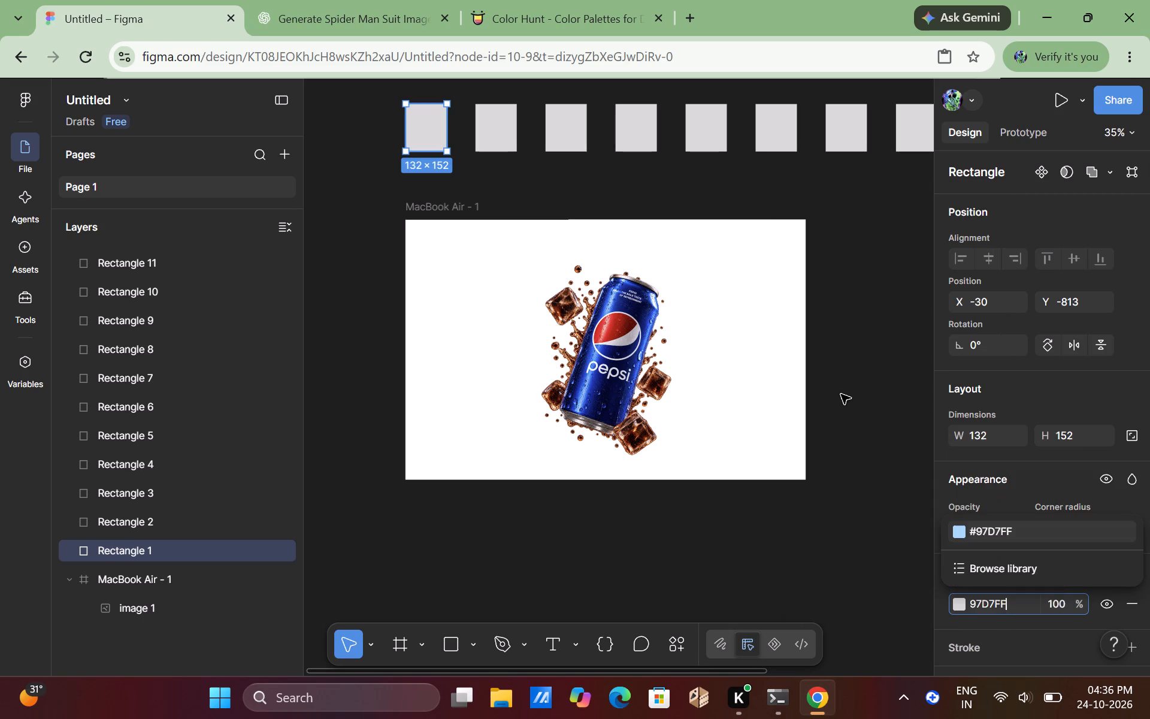
{"action": "key", "text": "Return"}
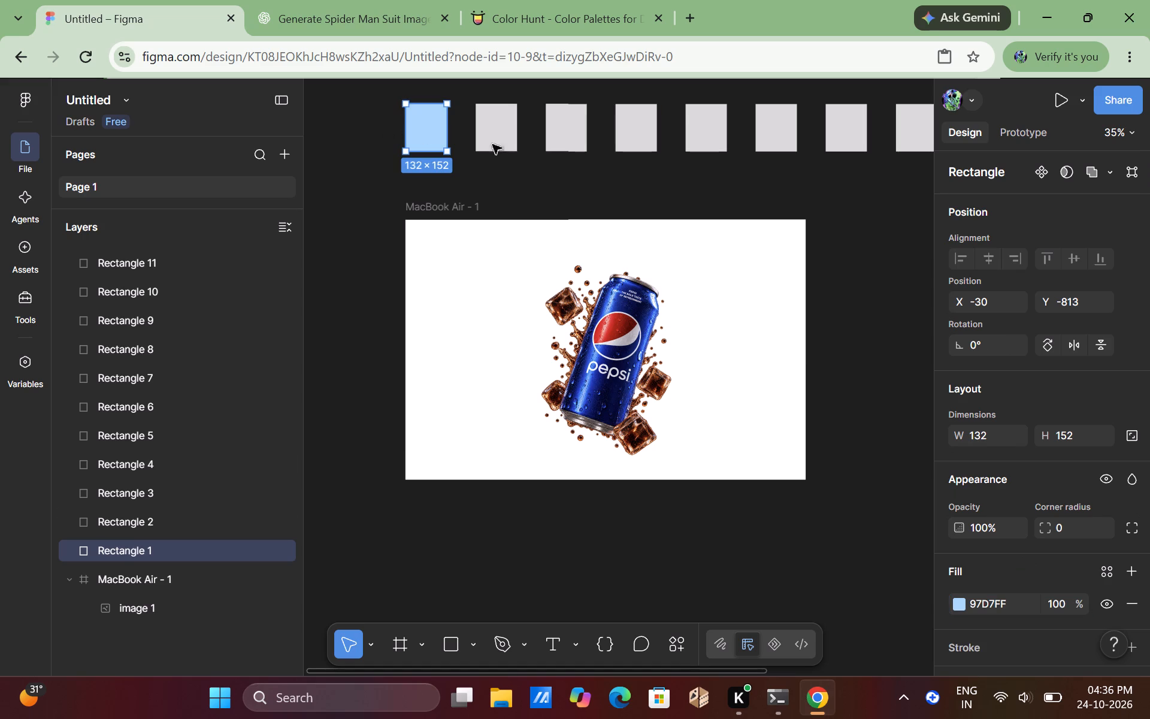
{"action": "left_click", "coordinate": [431, 138]}
Fill the MacBook Air - 1 frame with light blue 97D7FF sampled from the first swatch.
{"action": "left_click", "coordinate": [485, 361]}
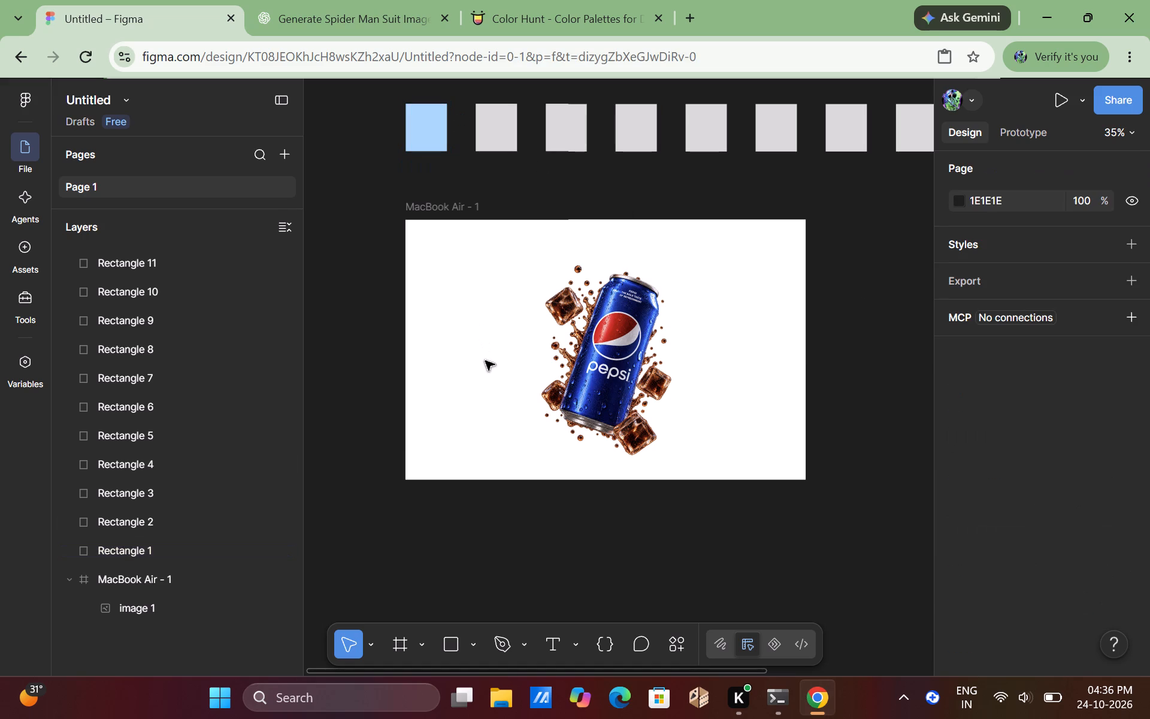
{"action": "left_click", "coordinate": [485, 361]}
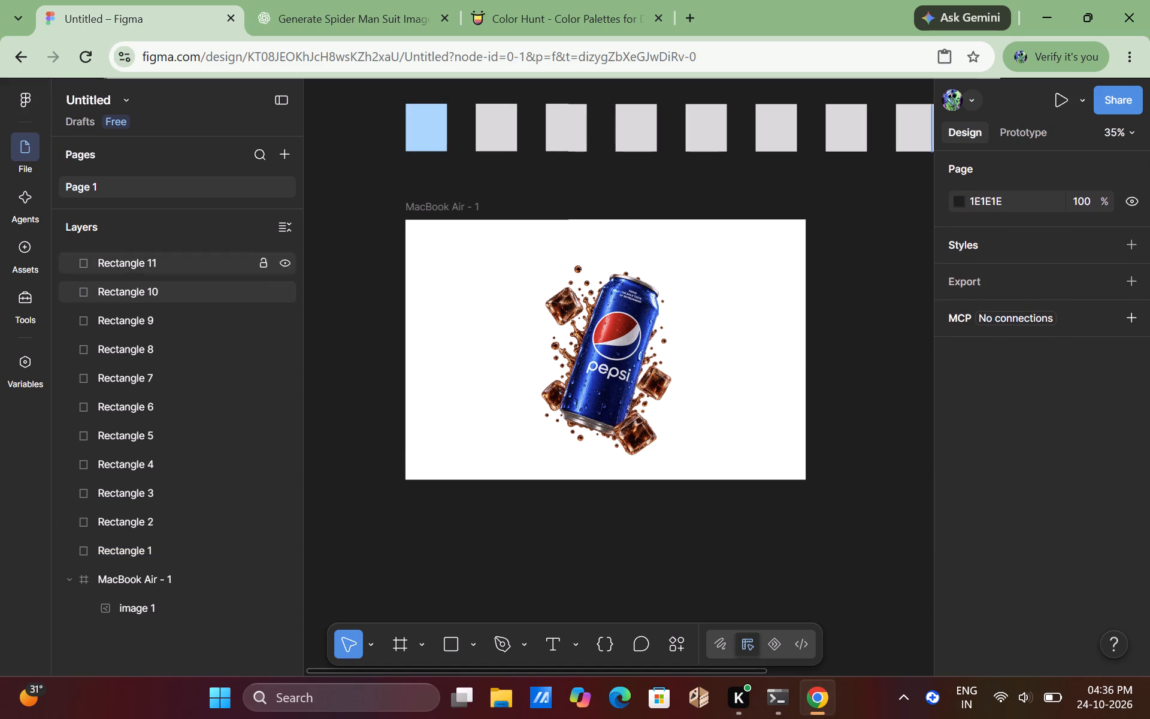
{"action": "scroll", "coordinate": [152, 370], "scroll_direction": "down", "scroll_amount": 4}
{"action": "left_click", "coordinate": [118, 580]}
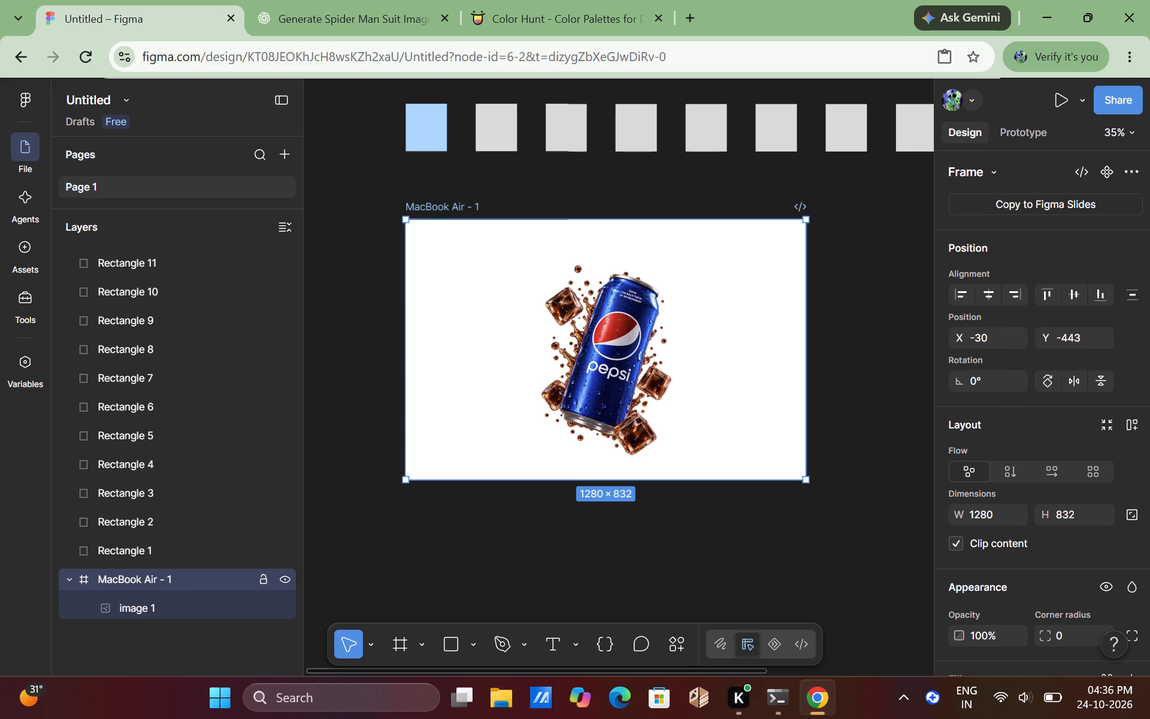
{"action": "scroll", "coordinate": [1016, 432], "scroll_direction": "down", "scroll_amount": 5}
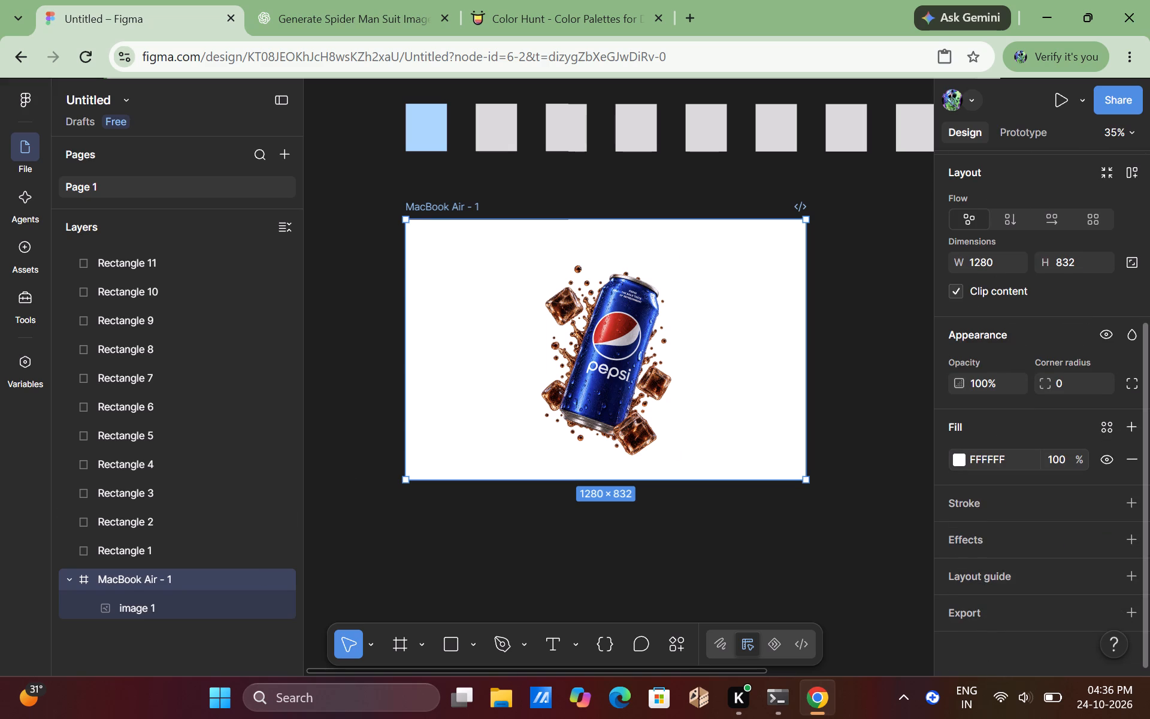
{"action": "left_click", "coordinate": [963, 460]}
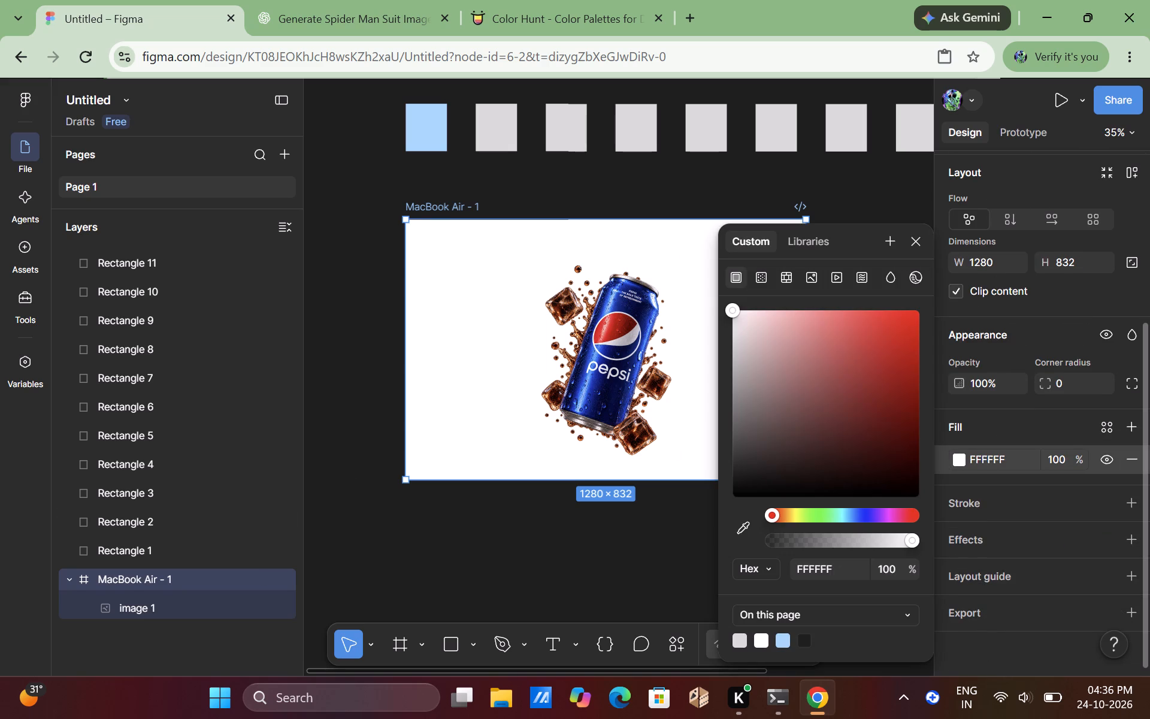
{"action": "left_click", "coordinate": [997, 452]}
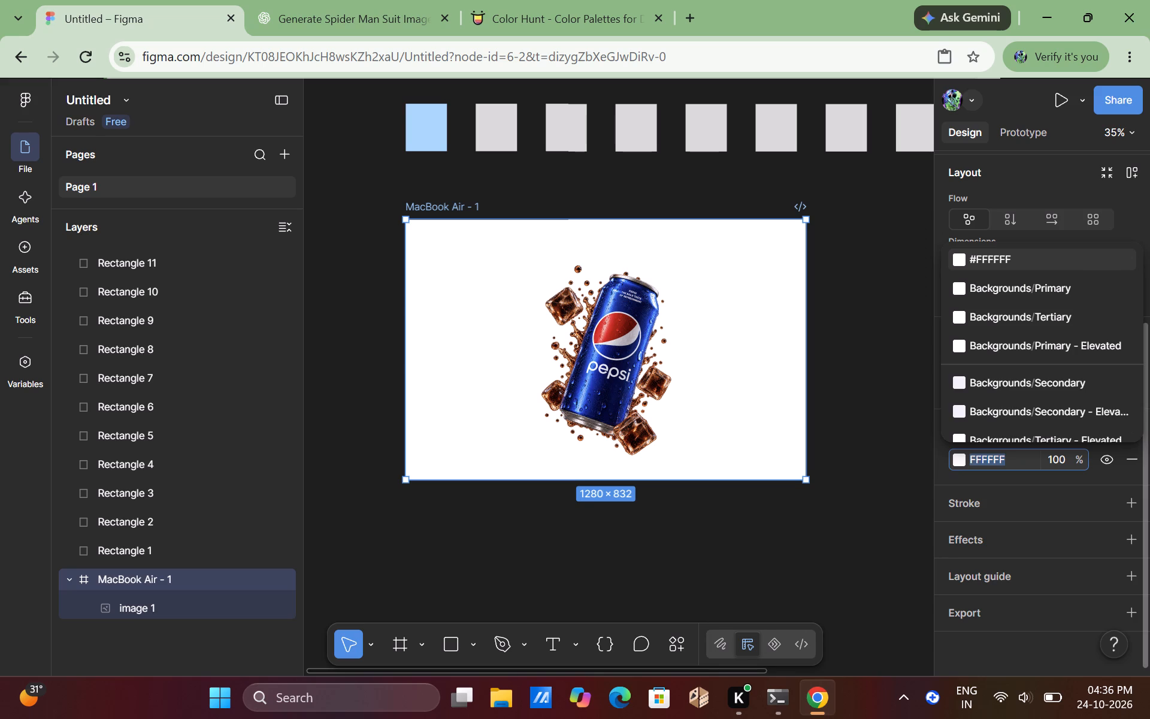
{"action": "scroll", "coordinate": [987, 541], "scroll_direction": "down", "scroll_amount": 1}
{"action": "left_click", "coordinate": [1019, 484]}
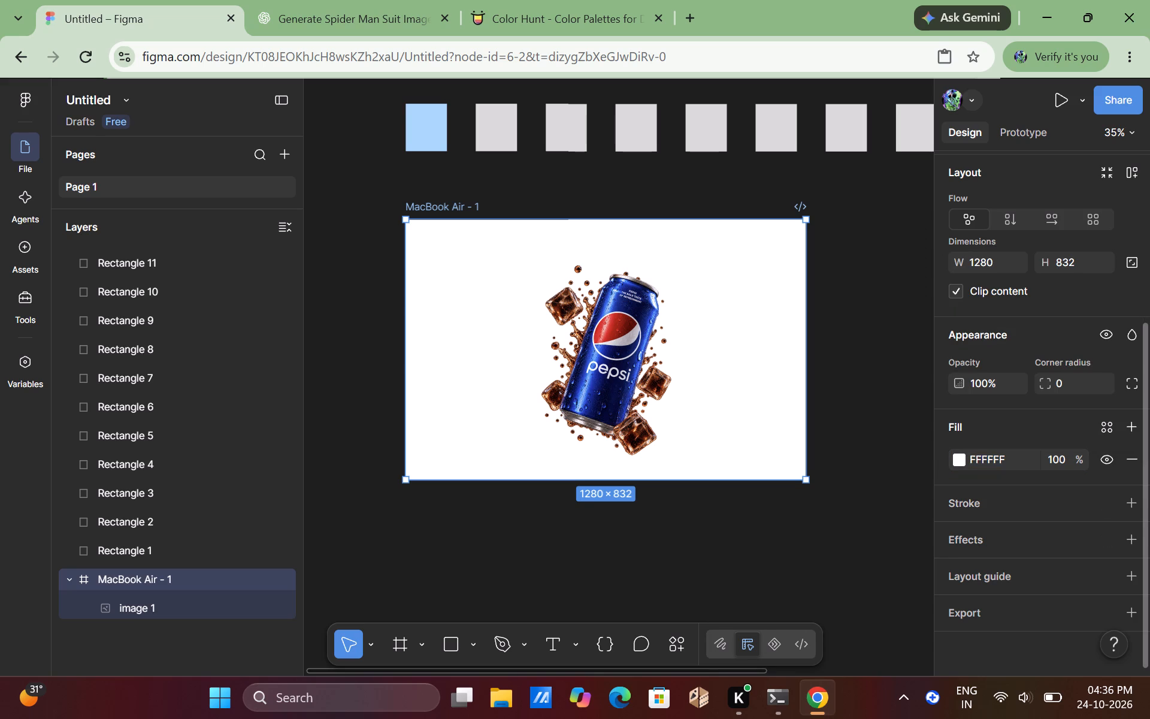
{"action": "left_click", "coordinate": [960, 456]}
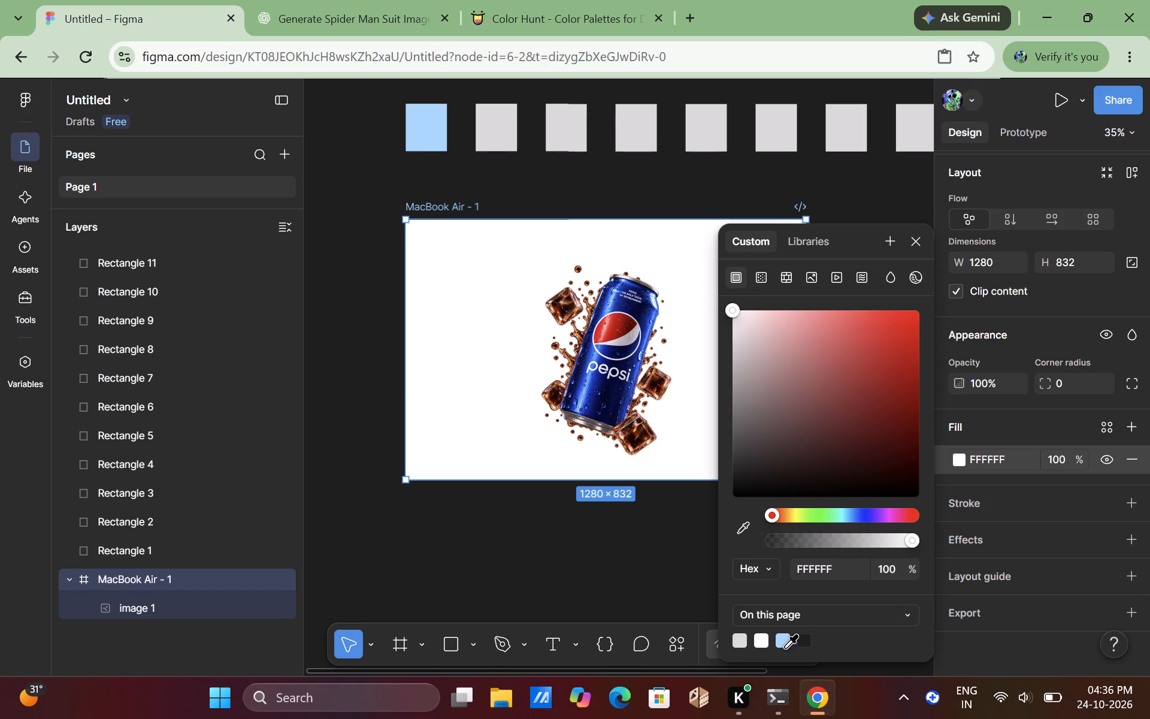
{"action": "left_click", "coordinate": [741, 530]}
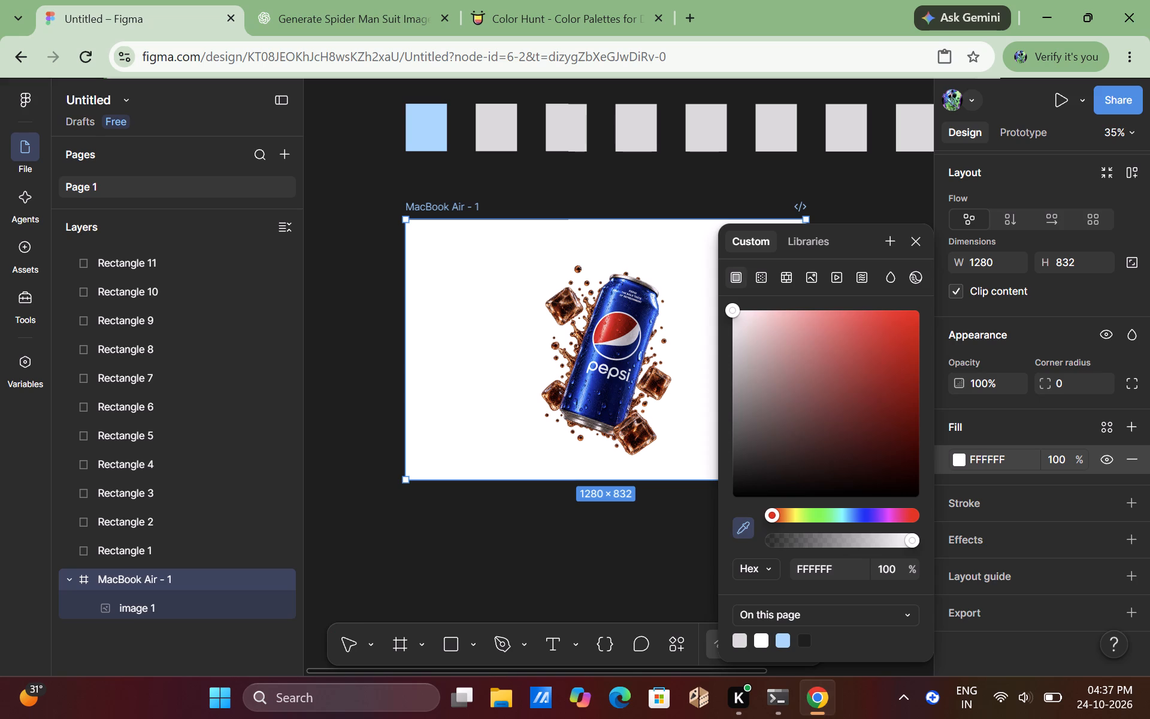
{"action": "left_click", "coordinate": [423, 114]}
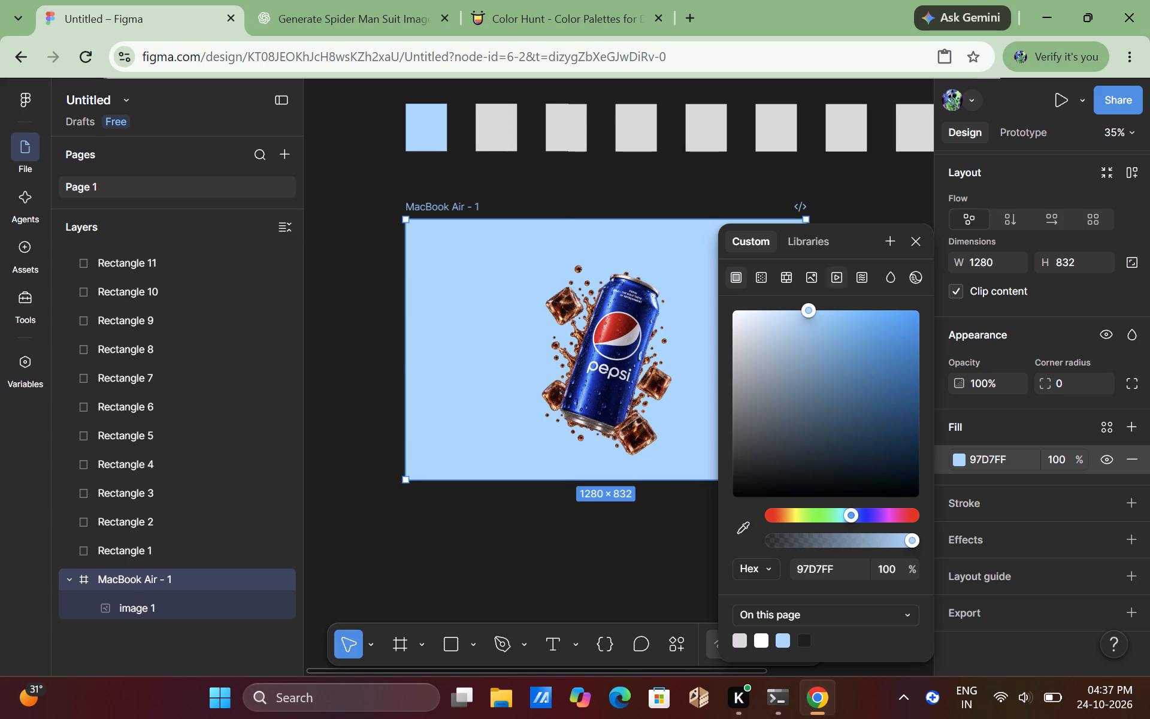
Convert the MacBook Air - 1 frame's solid fill into a radial gradient.
{"action": "left_click", "coordinate": [758, 283]}
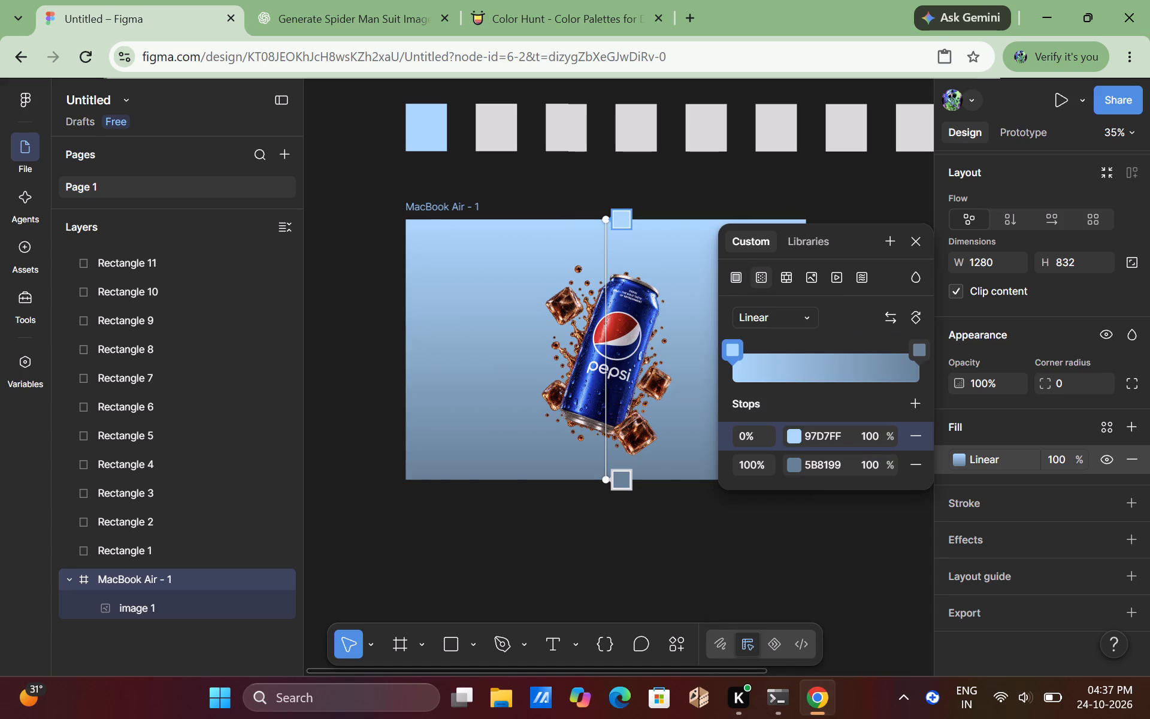
{"action": "left_click", "coordinate": [796, 327]}
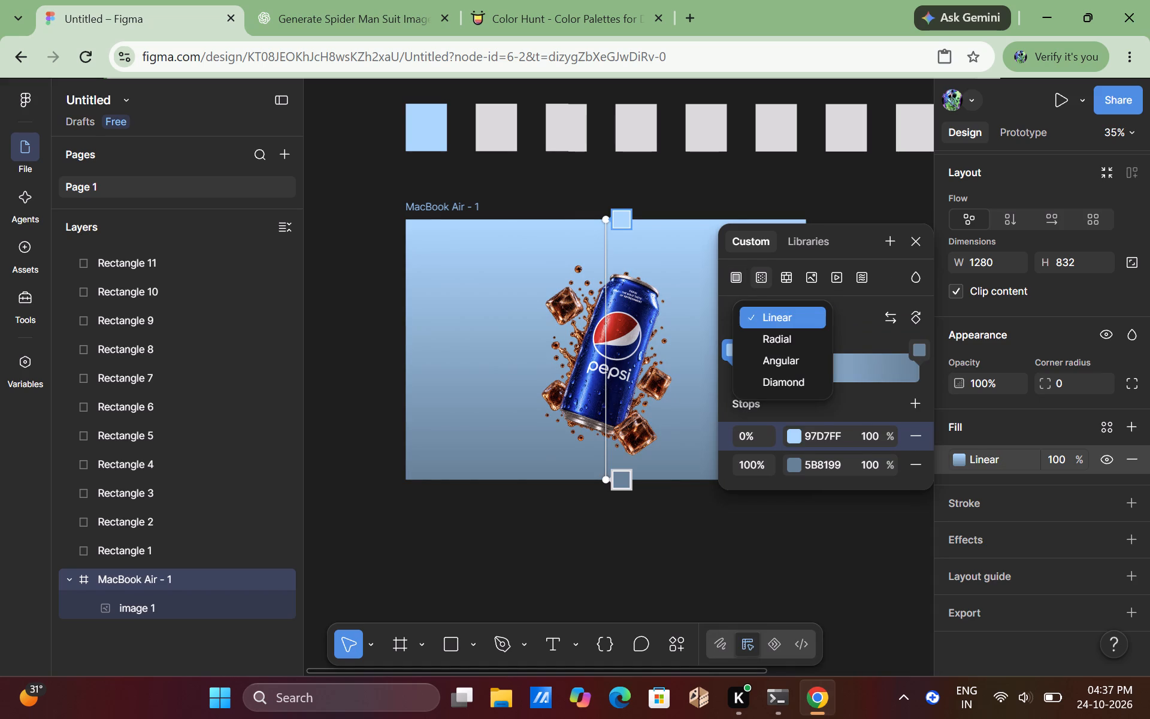
{"action": "left_click", "coordinate": [789, 342]}
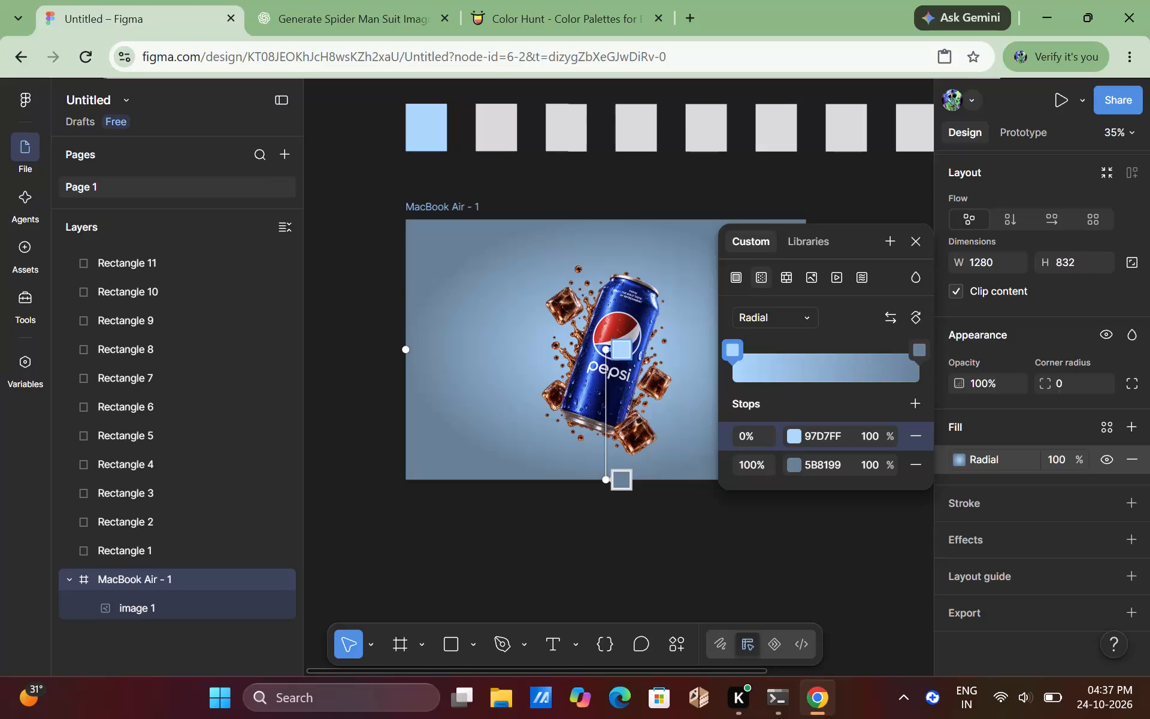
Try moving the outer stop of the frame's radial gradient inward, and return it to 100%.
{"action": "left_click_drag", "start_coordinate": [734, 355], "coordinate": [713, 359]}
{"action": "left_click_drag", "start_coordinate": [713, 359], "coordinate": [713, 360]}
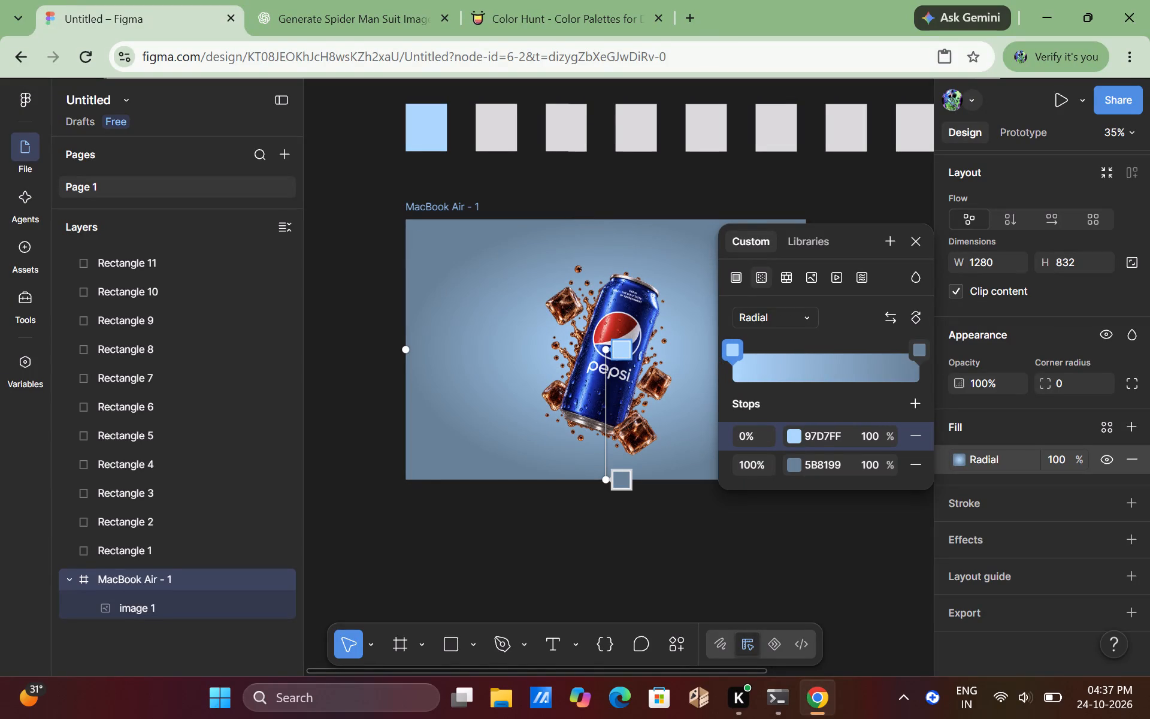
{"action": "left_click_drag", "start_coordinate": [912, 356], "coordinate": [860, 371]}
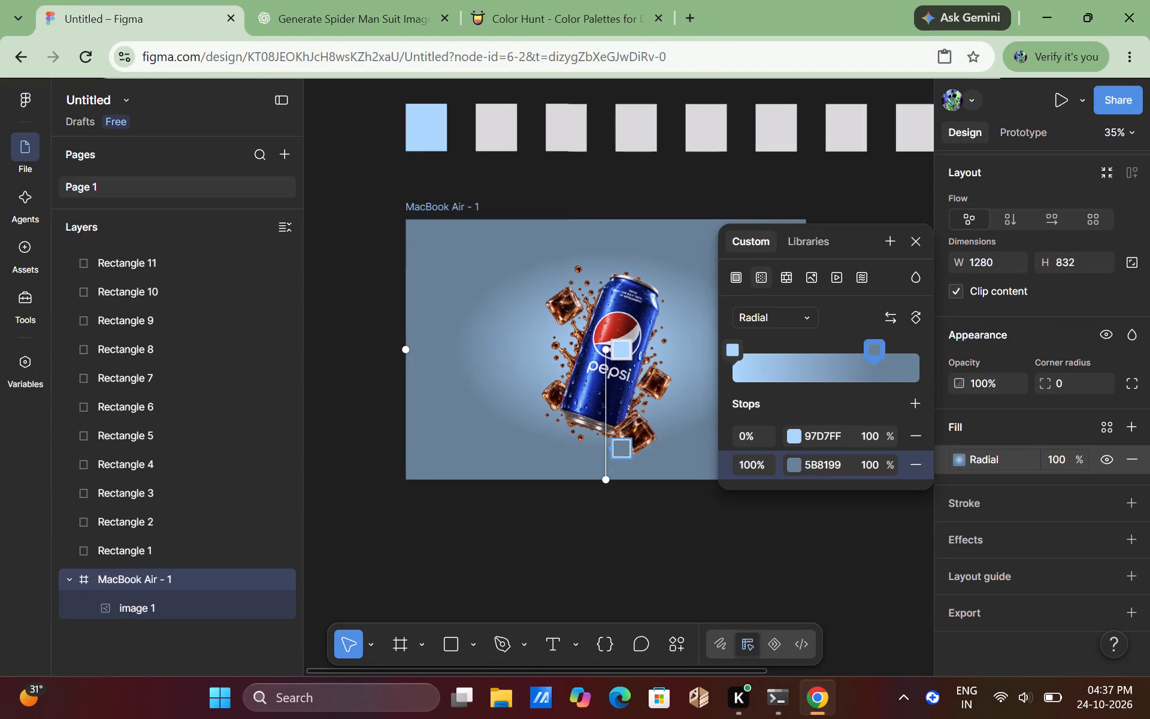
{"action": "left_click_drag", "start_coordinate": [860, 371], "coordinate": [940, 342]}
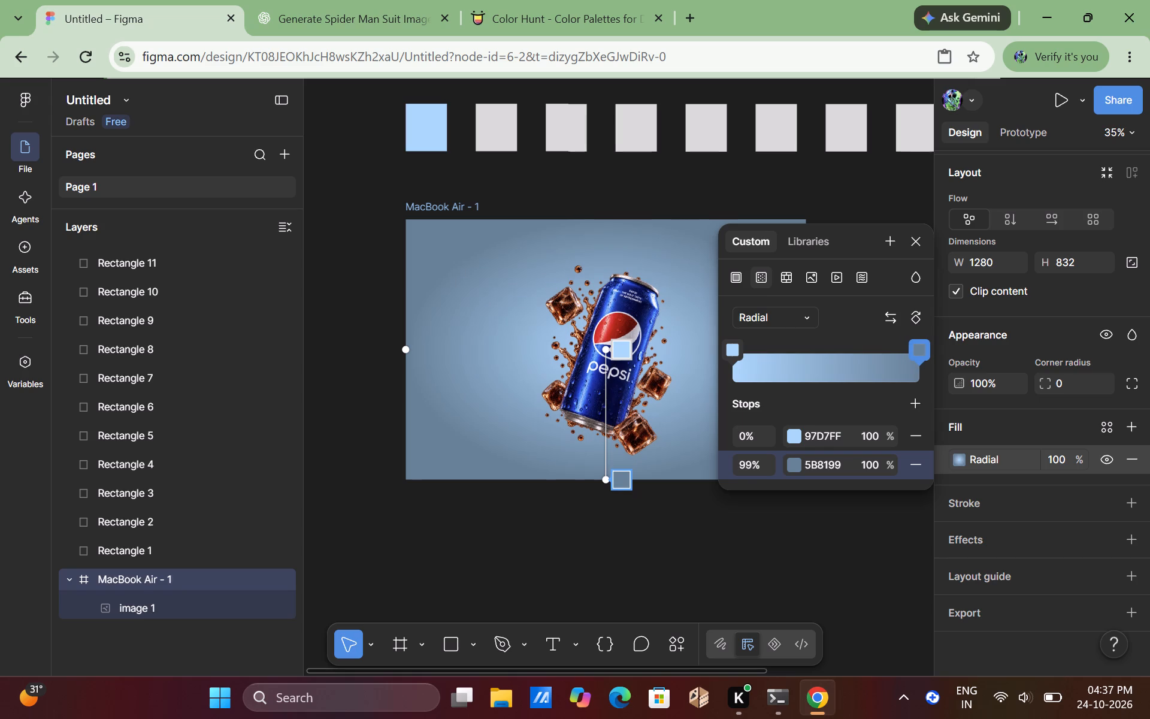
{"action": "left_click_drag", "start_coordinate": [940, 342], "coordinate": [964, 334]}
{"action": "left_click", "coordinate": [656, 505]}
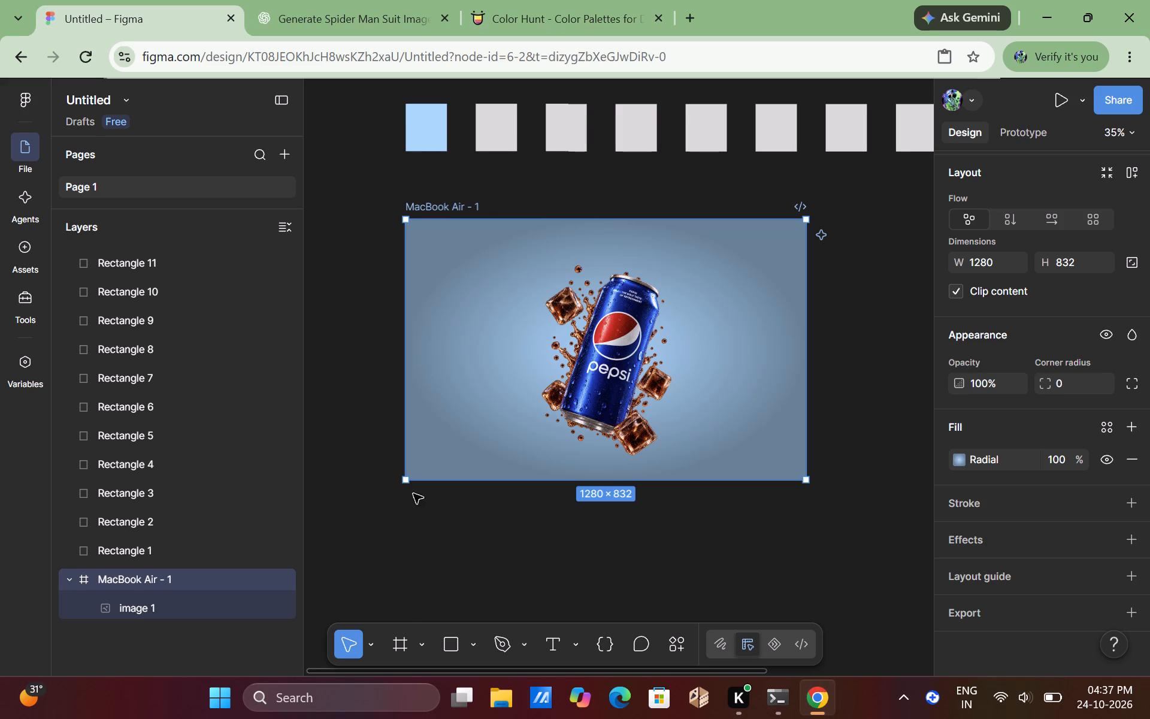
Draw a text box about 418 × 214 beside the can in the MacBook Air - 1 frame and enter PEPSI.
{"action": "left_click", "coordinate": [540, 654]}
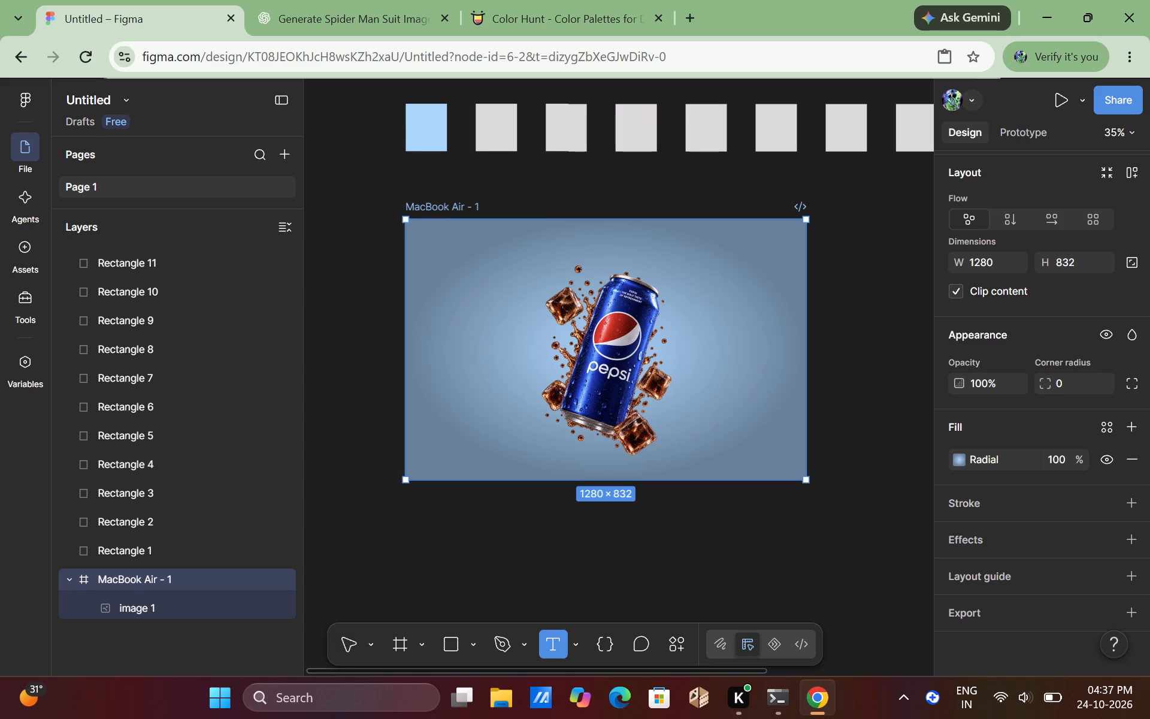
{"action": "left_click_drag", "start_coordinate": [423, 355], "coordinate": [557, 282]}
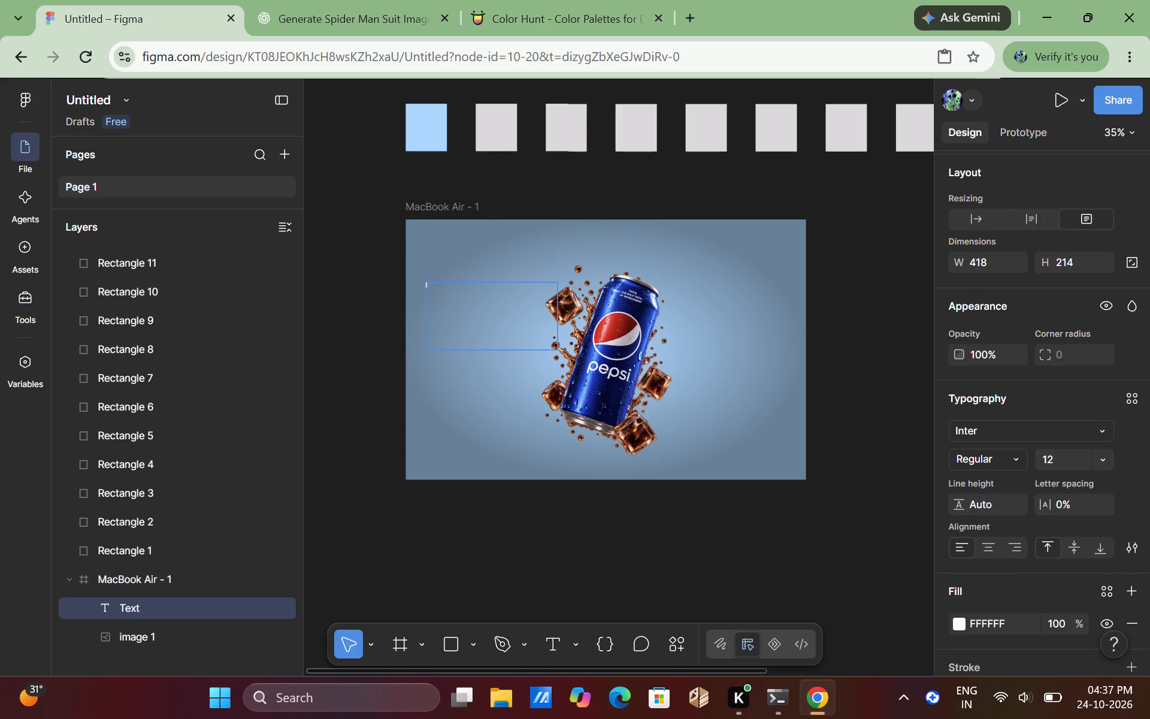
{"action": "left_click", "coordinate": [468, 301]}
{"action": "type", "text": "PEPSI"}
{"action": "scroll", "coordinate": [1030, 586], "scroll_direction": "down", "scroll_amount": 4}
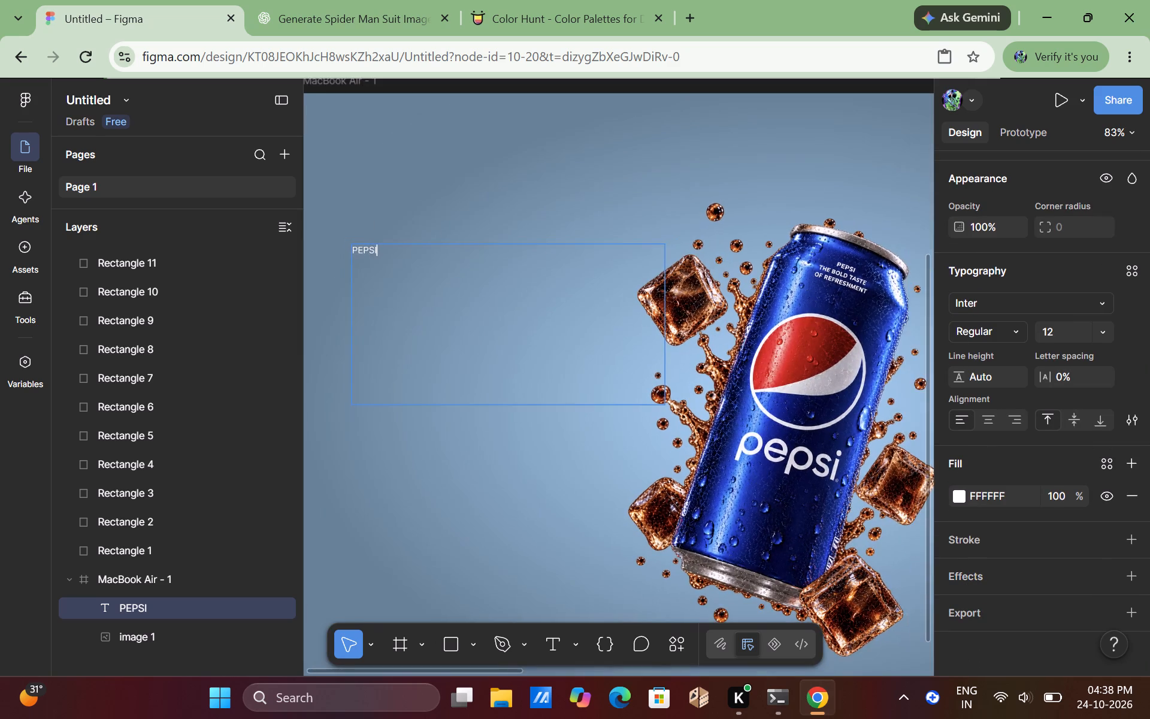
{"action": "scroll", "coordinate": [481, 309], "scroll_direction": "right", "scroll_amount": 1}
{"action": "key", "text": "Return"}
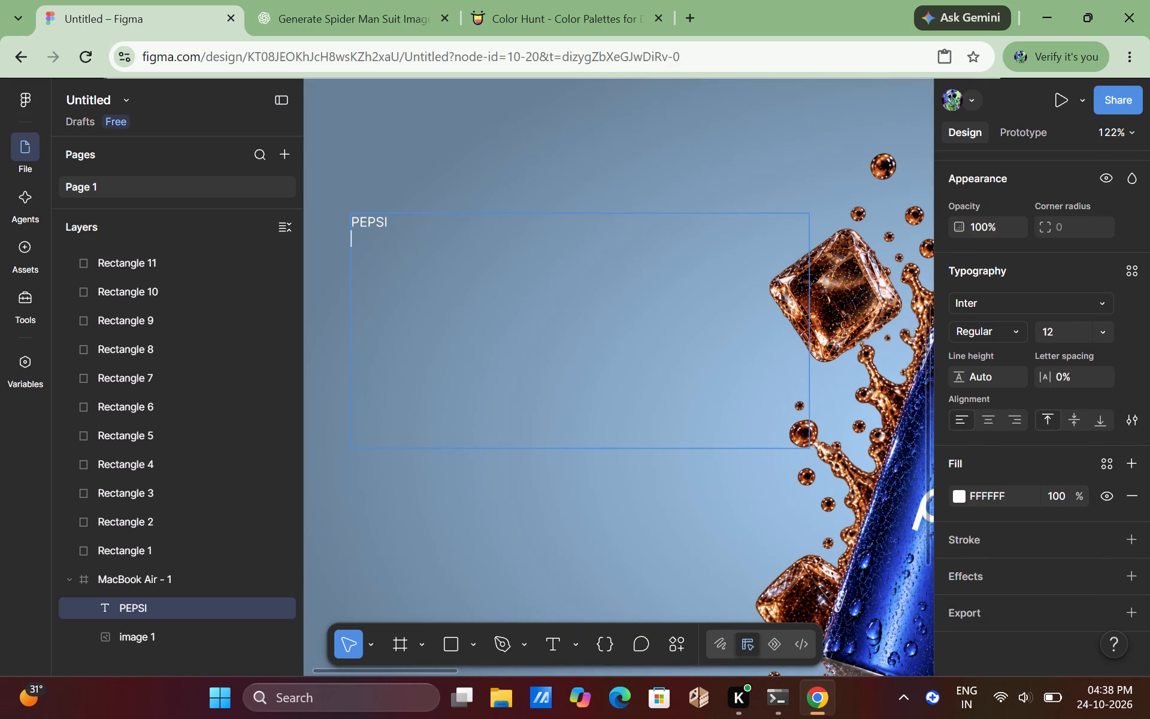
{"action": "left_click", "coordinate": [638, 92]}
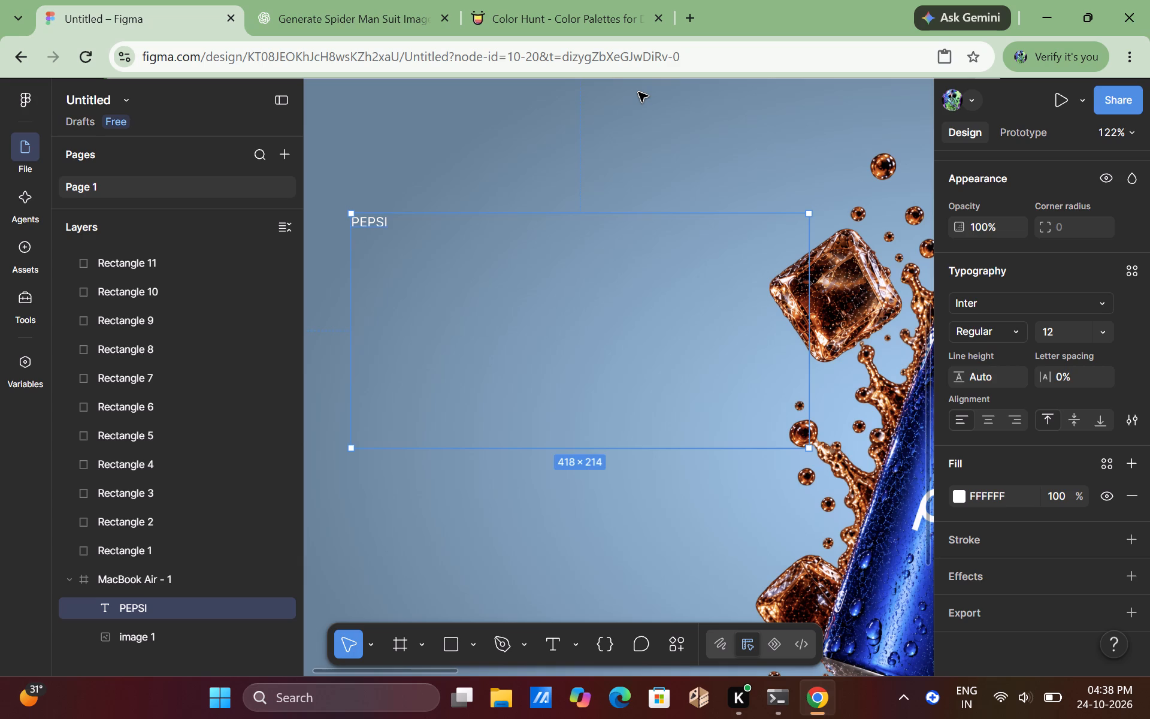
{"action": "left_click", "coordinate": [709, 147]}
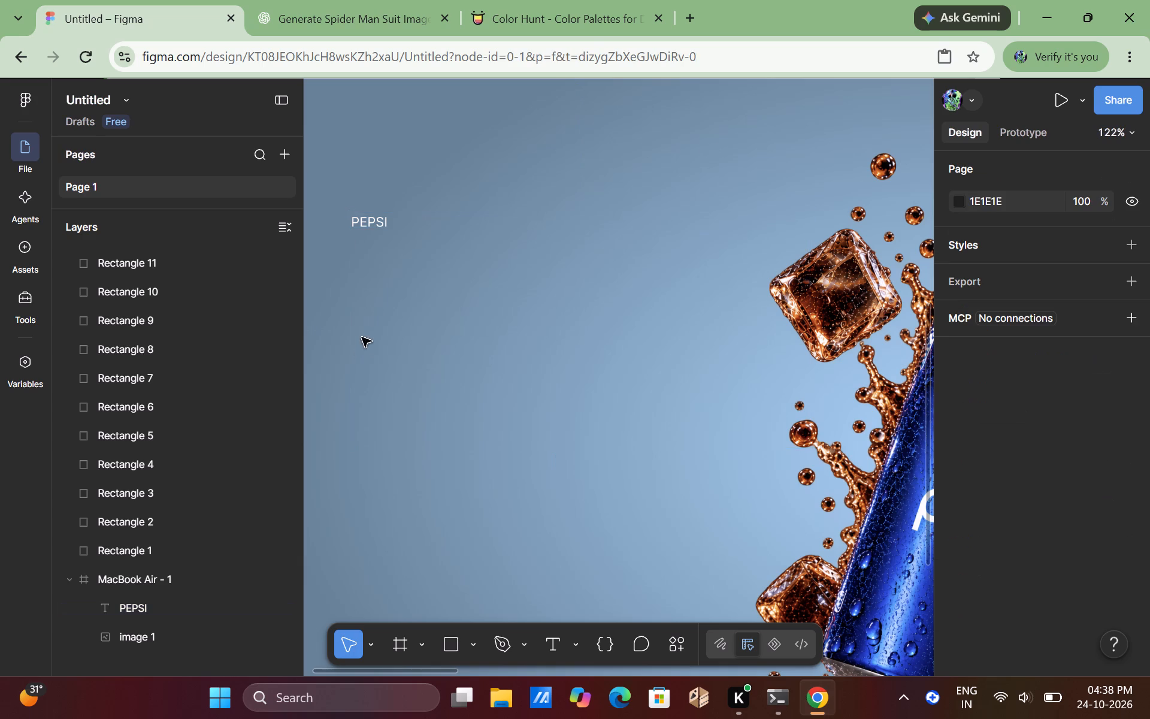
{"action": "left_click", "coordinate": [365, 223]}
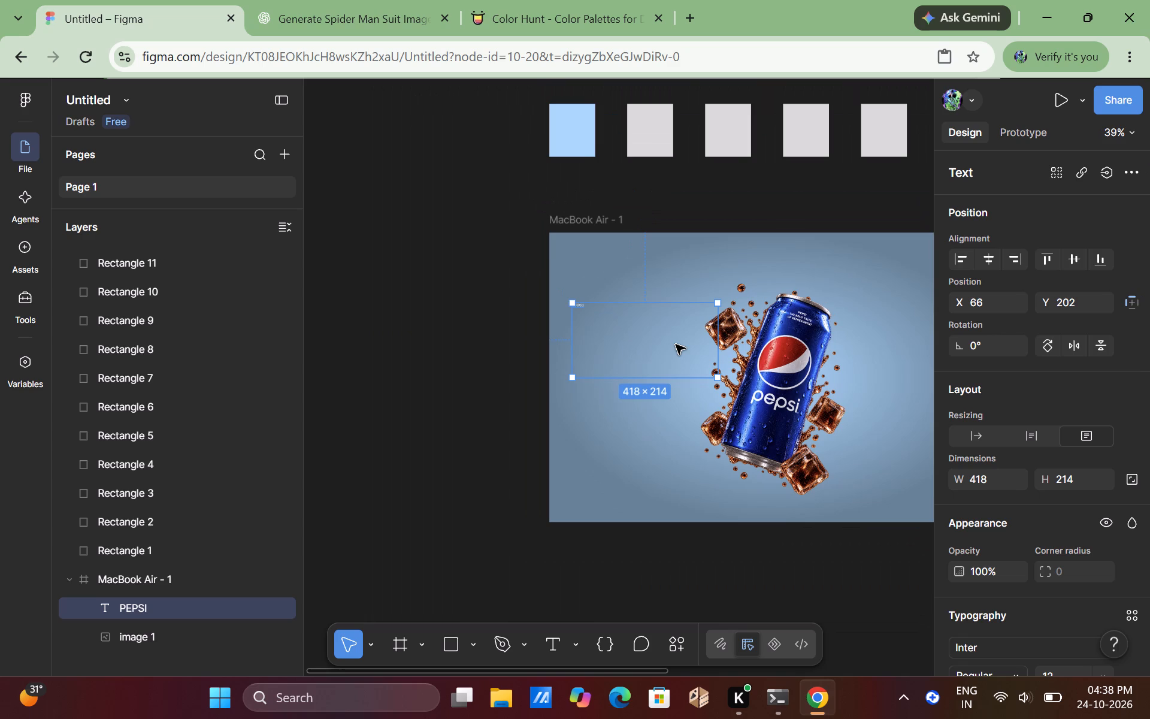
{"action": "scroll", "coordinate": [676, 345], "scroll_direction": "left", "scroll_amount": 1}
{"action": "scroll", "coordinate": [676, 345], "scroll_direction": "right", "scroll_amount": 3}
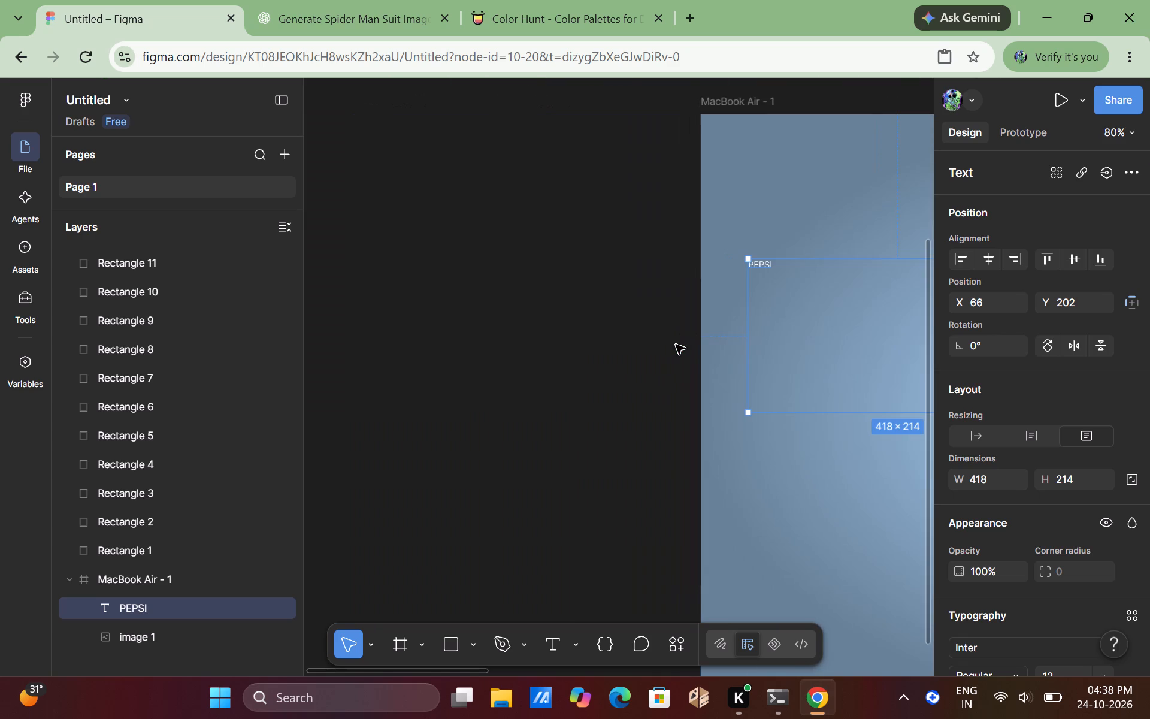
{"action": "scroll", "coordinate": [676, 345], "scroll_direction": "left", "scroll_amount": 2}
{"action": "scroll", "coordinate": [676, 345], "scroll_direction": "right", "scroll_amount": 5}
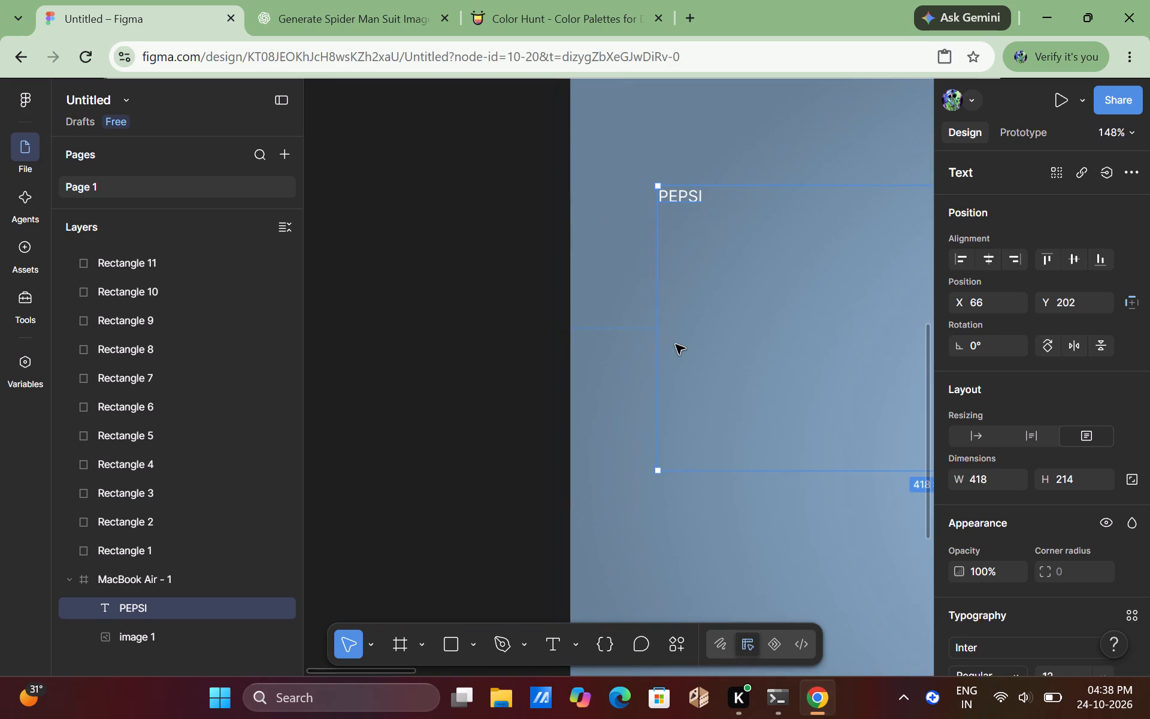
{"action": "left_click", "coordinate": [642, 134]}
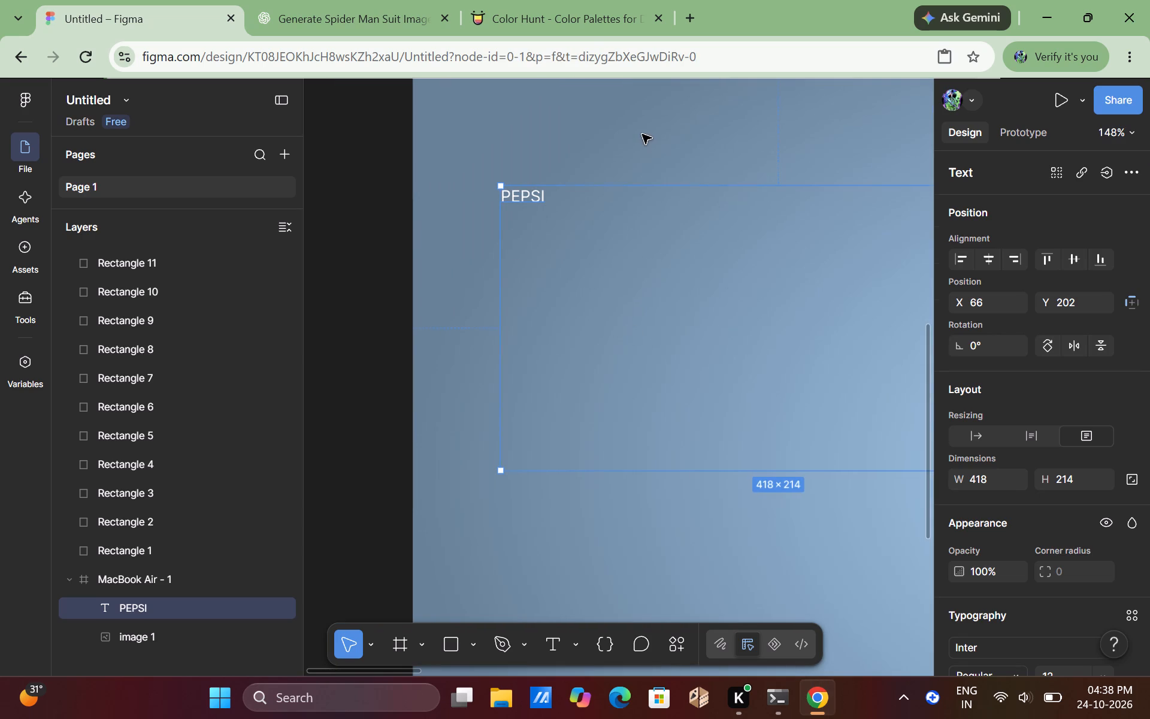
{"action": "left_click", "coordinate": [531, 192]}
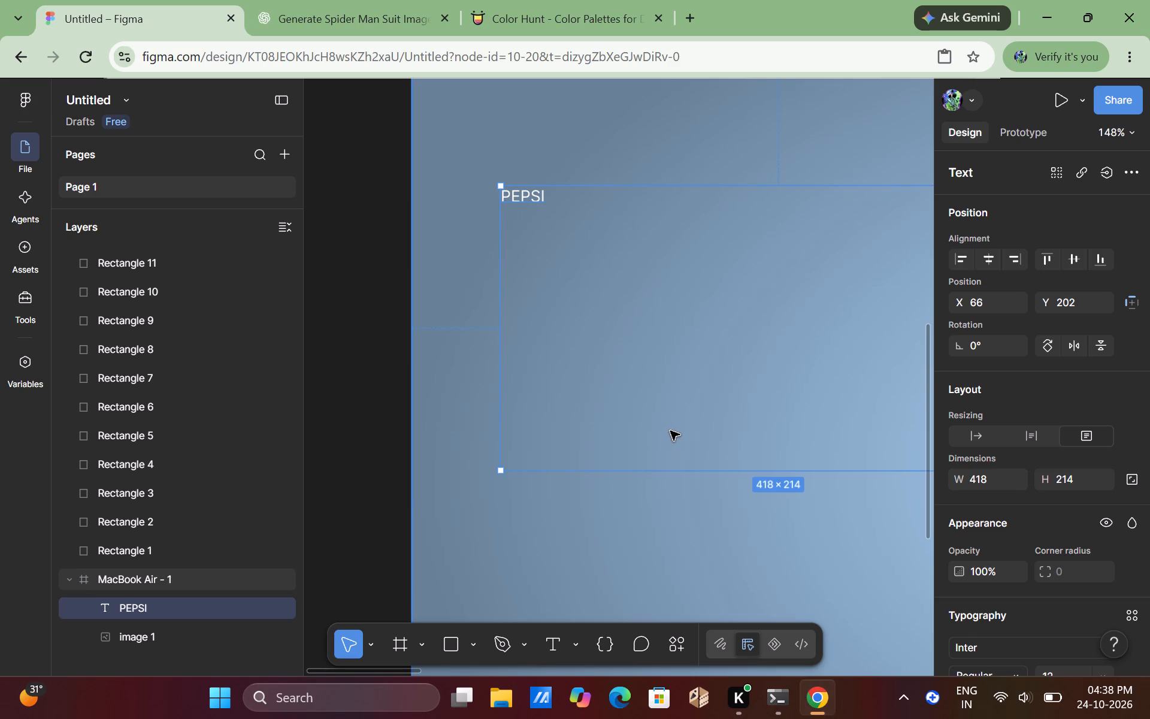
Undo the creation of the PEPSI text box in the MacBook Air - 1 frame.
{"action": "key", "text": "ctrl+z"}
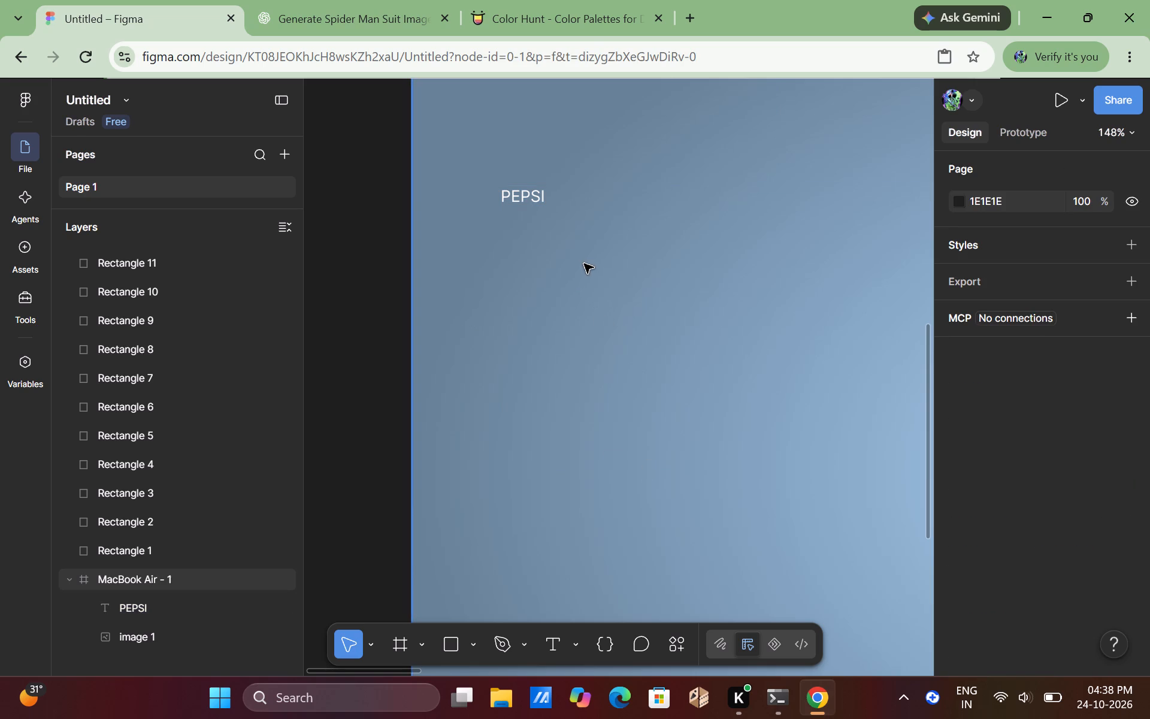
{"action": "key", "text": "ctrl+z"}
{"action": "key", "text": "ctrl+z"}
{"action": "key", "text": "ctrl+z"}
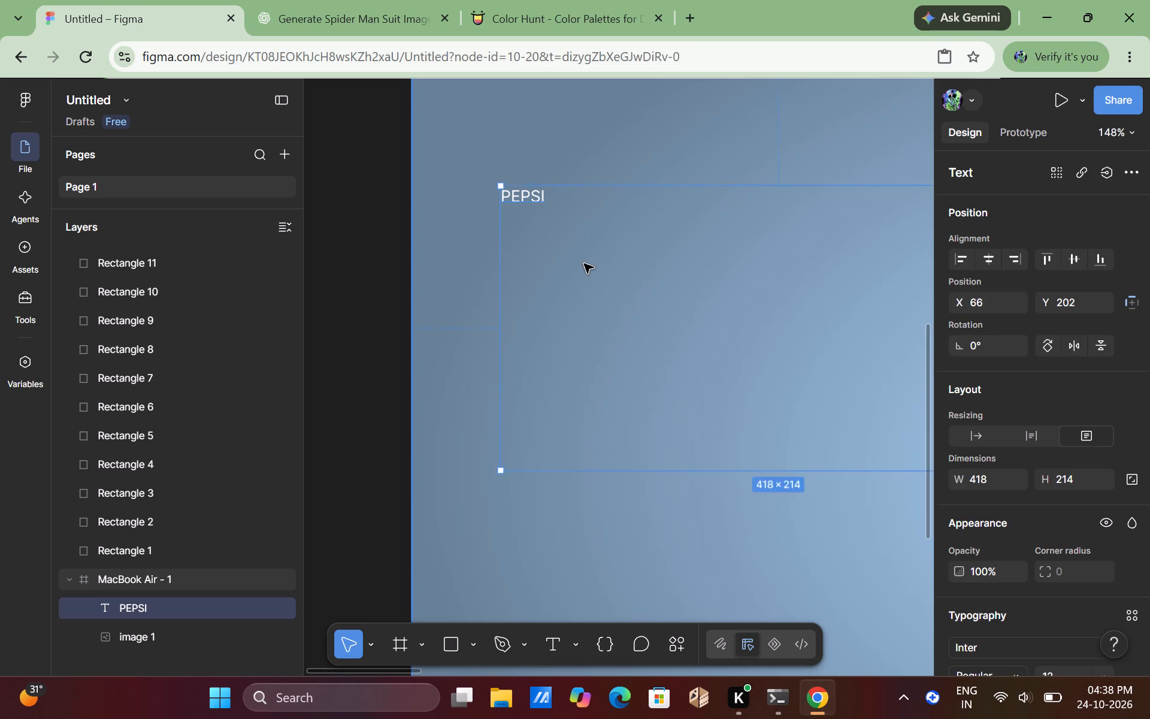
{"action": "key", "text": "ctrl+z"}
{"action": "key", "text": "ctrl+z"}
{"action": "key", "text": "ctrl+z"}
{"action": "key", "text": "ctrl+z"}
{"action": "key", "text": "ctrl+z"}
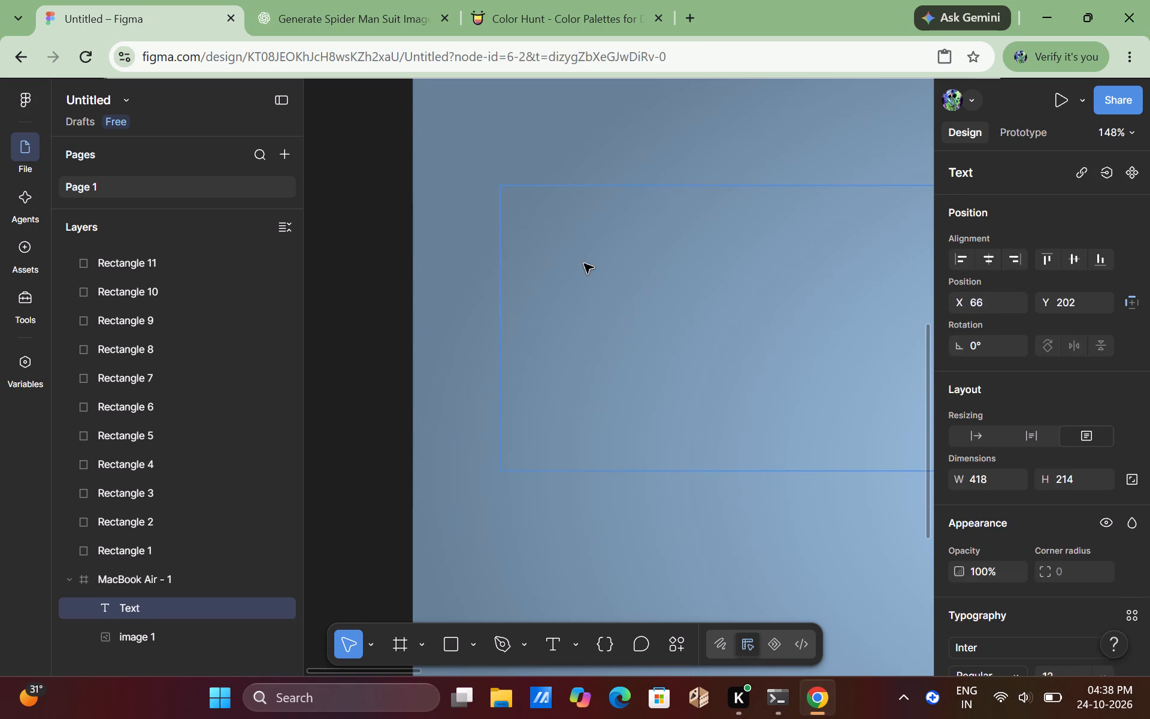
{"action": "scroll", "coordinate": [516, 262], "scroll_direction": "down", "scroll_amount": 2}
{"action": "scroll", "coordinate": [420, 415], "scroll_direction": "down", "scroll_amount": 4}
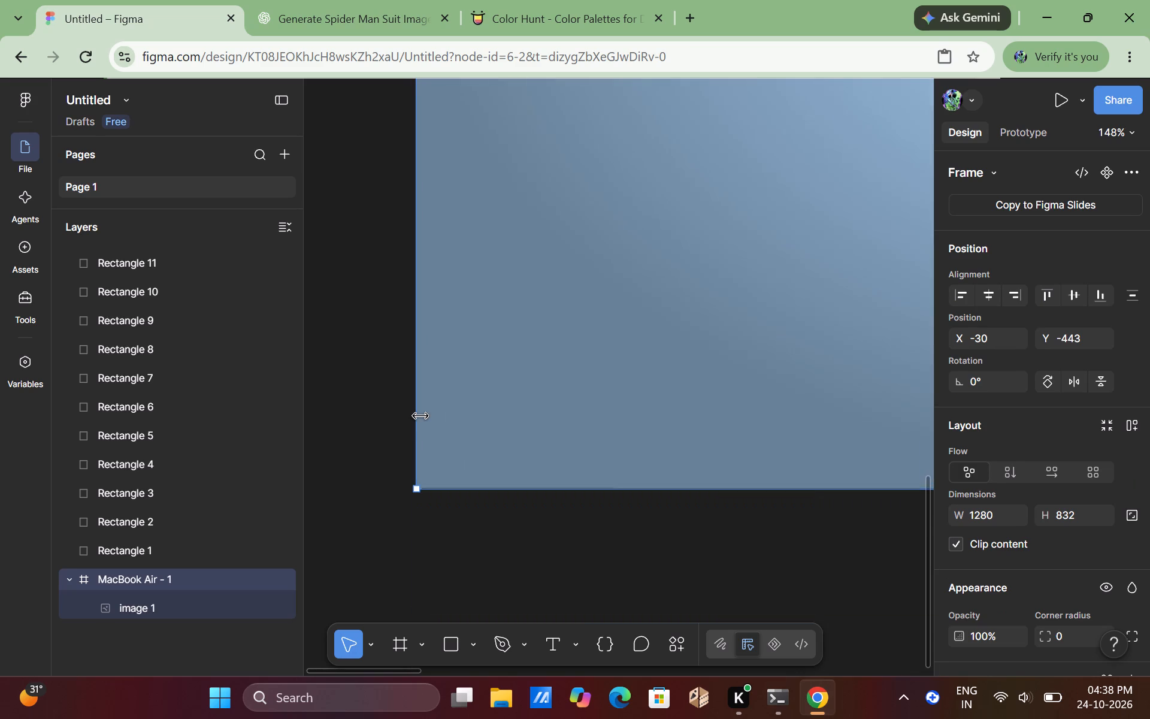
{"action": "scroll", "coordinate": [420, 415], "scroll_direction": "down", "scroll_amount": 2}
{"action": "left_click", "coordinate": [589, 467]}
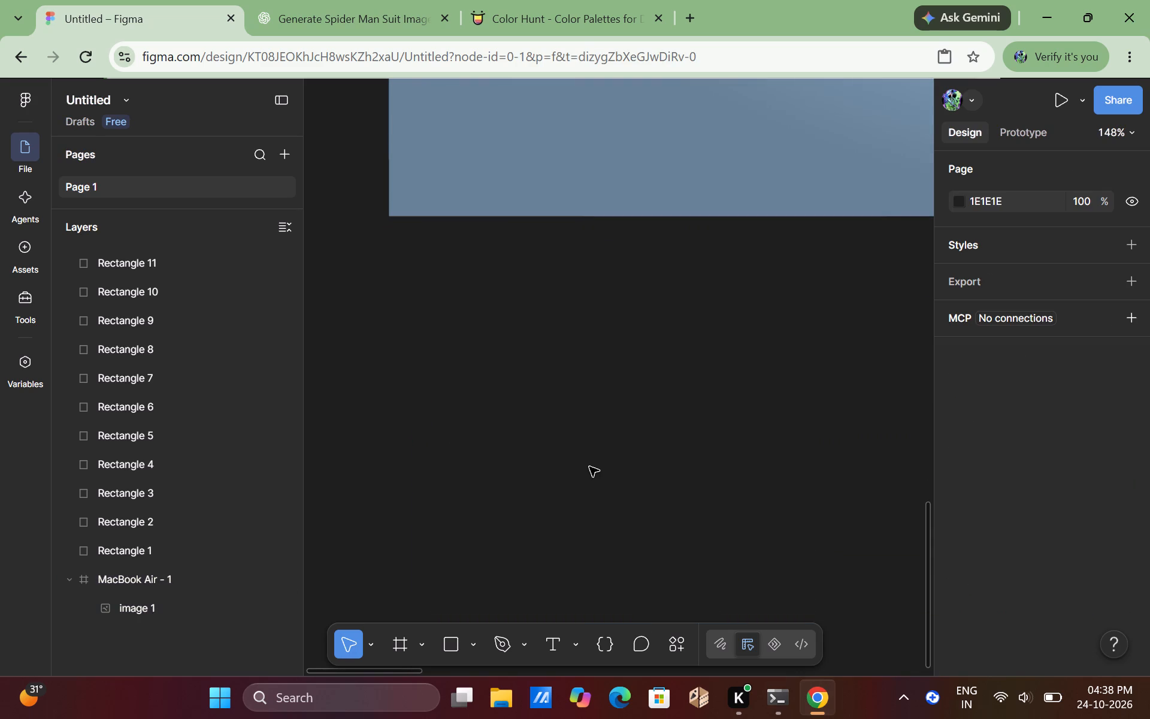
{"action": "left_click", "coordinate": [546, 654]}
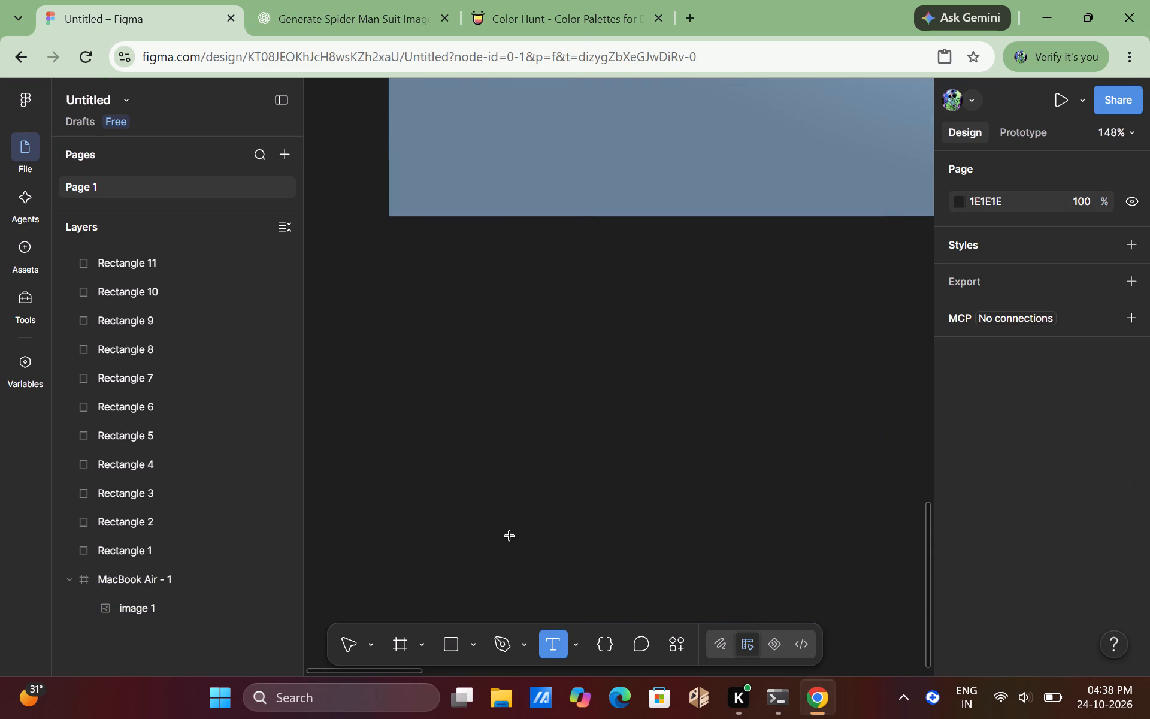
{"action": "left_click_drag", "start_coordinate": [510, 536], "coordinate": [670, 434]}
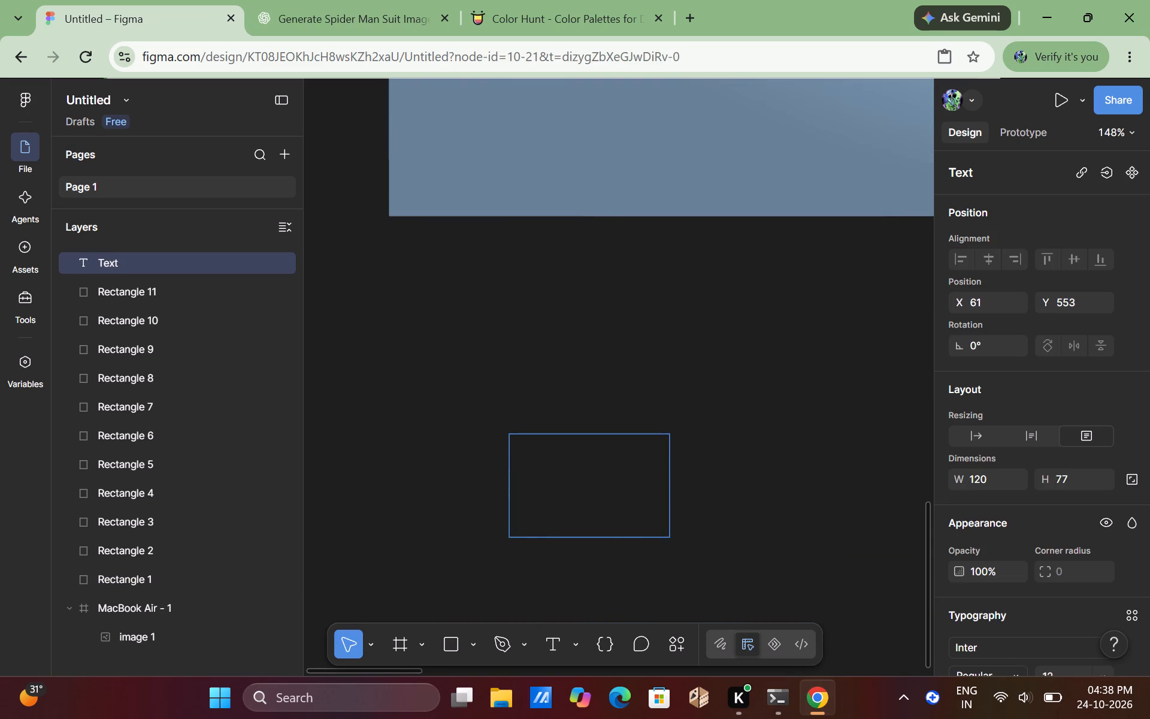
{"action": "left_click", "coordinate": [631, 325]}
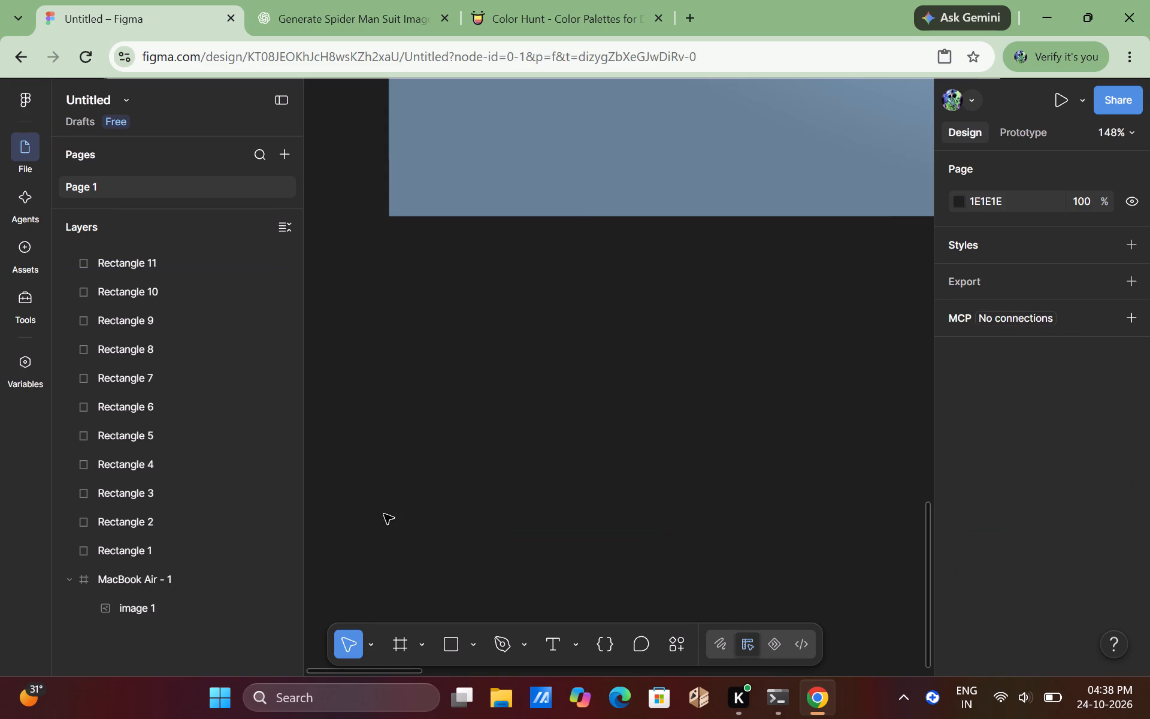
Add a PEPSI text layer on the empty canvas below the MacBook Air - 1 frame.
{"action": "left_click", "coordinate": [547, 649]}
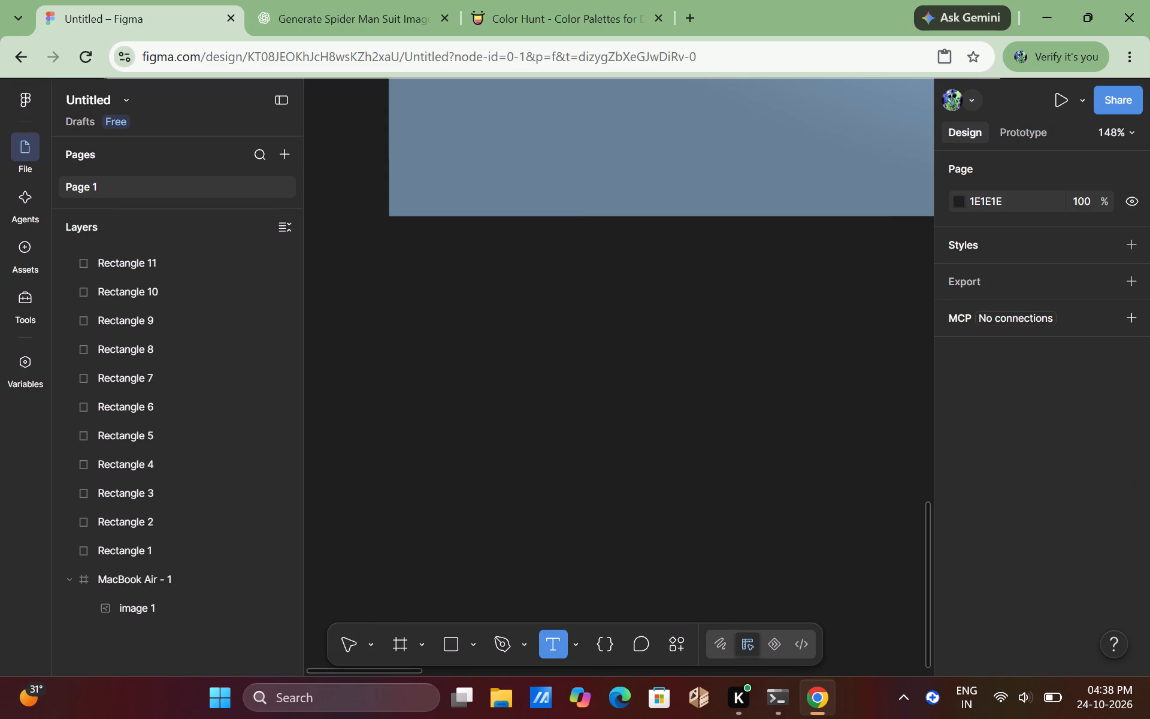
{"action": "left_click", "coordinate": [592, 530]}
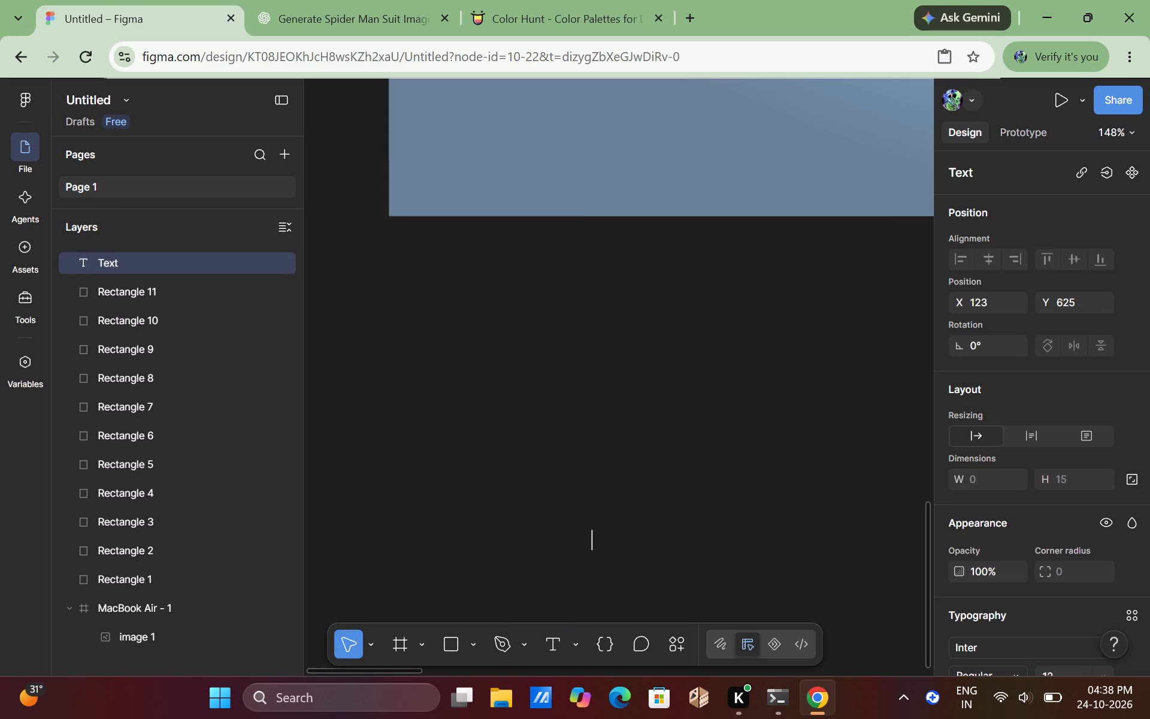
{"action": "type", "text": "PE"}
{"action": "key", "text": "BackSpace"}
{"action": "type", "text": "EPSI"}
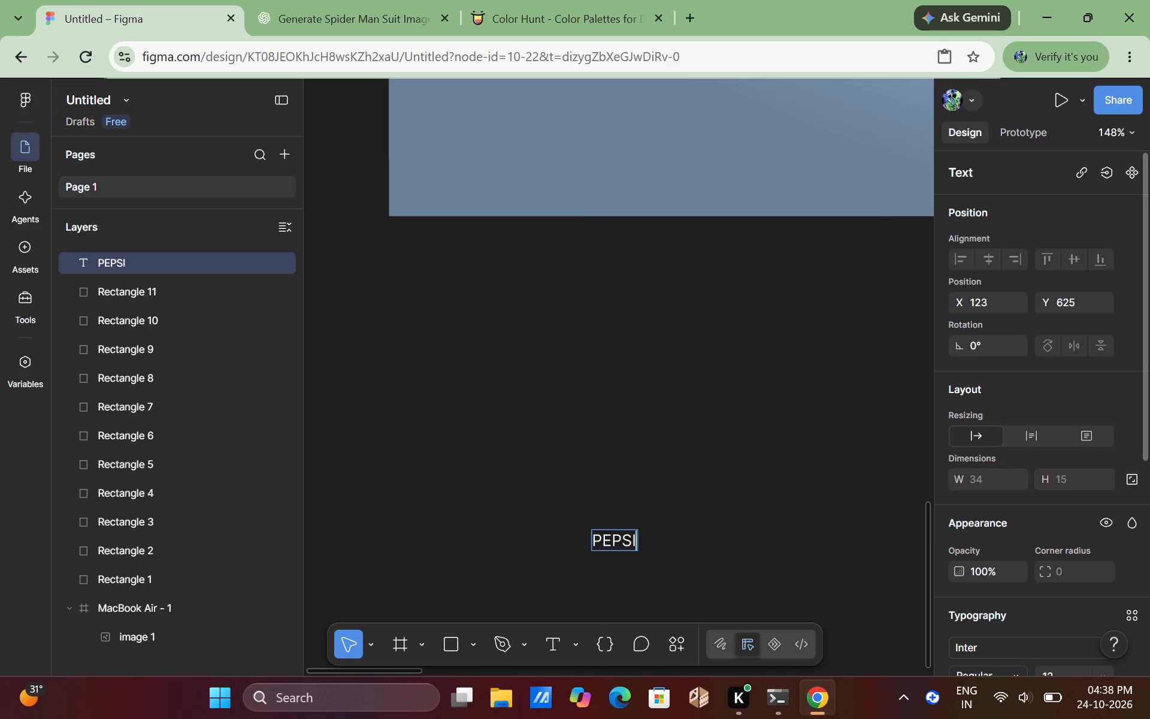
{"action": "scroll", "coordinate": [1018, 495], "scroll_direction": "down", "scroll_amount": 1}
{"action": "left_click", "coordinate": [880, 392]}
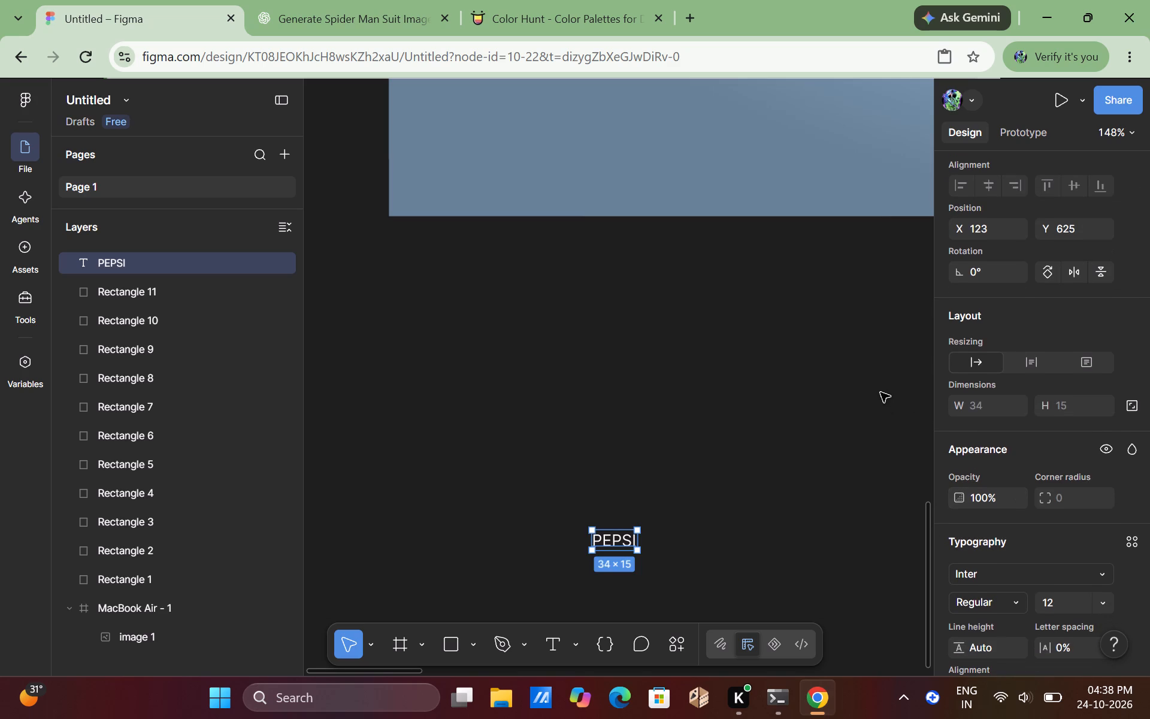
Set the font size of the PEPSI text to 96.
{"action": "scroll", "coordinate": [1018, 576], "scroll_direction": "down", "scroll_amount": 3}
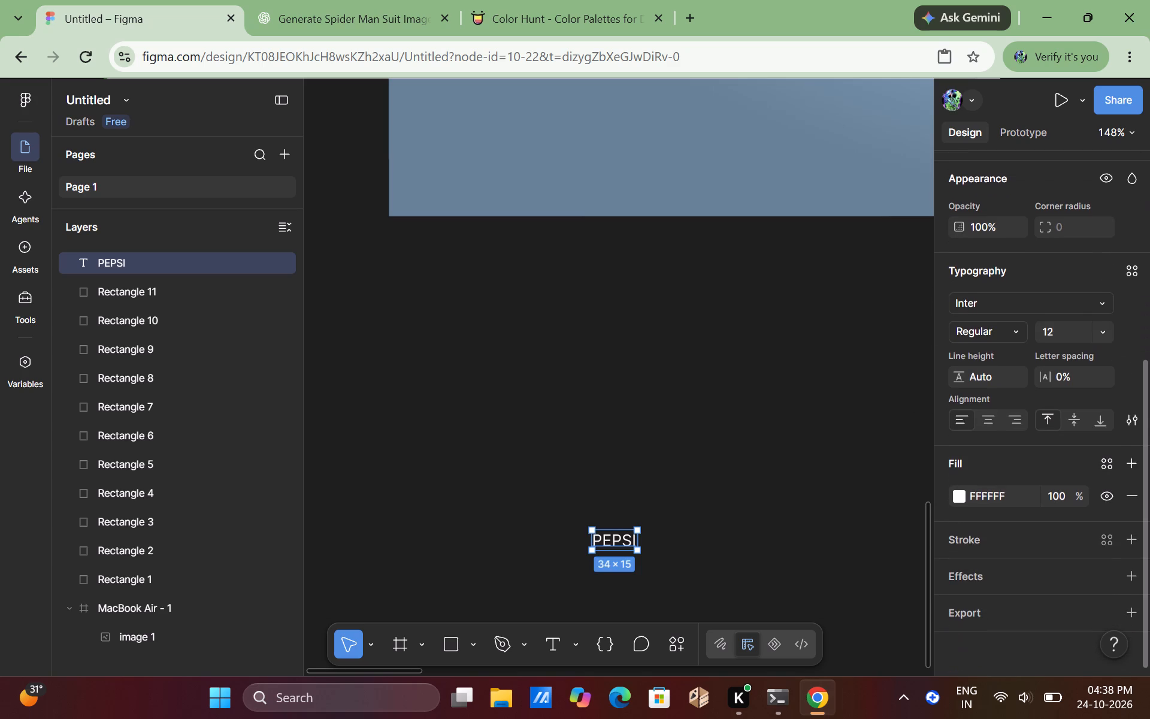
{"action": "left_click", "coordinate": [1074, 336]}
{"action": "left_click", "coordinate": [1095, 331]}
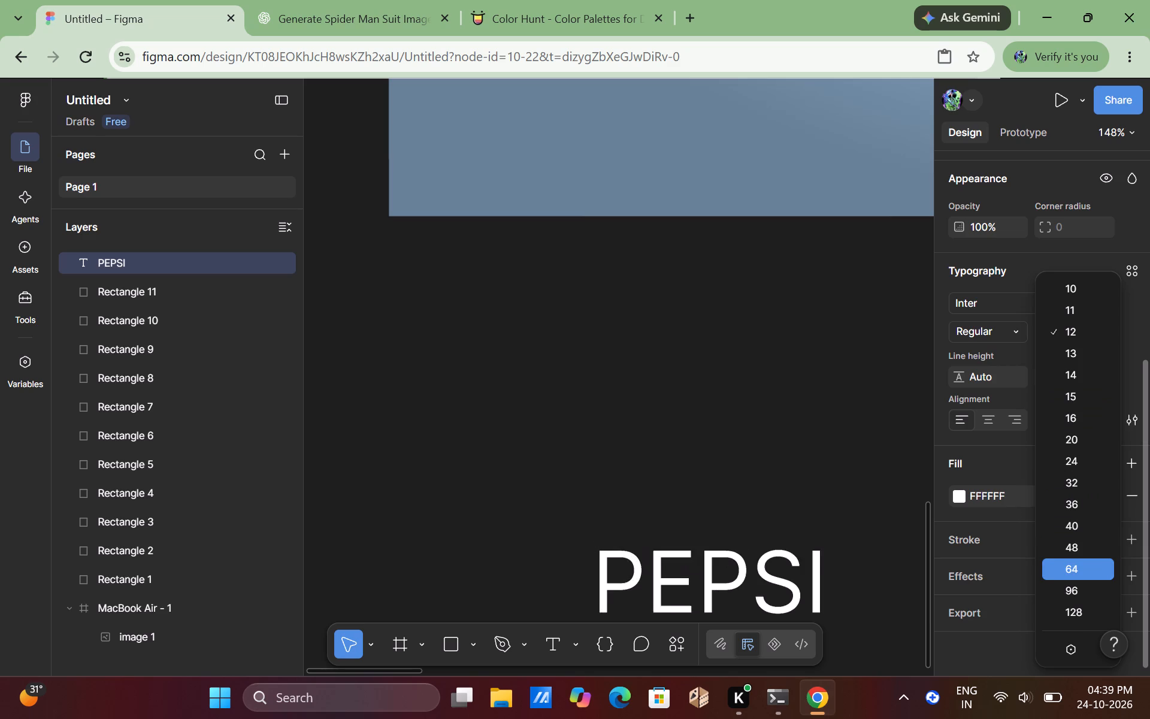
{"action": "left_click", "coordinate": [1069, 595]}
{"action": "scroll", "coordinate": [780, 377], "scroll_direction": "down", "scroll_amount": 3}
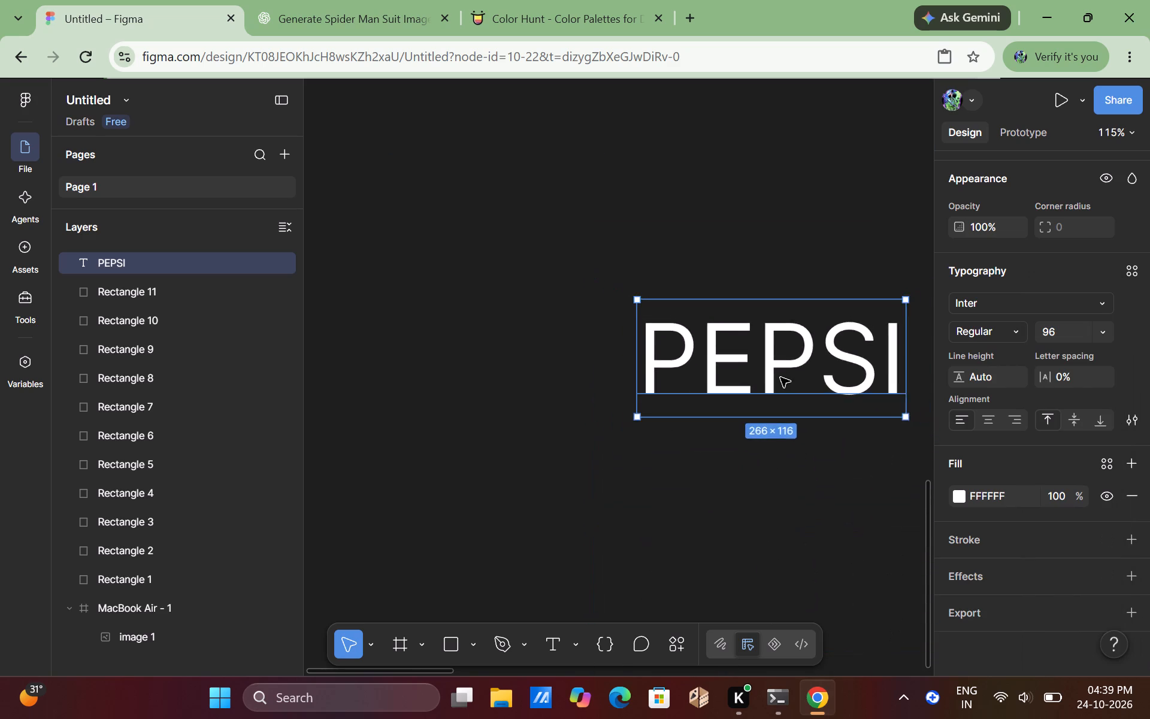
{"action": "scroll", "coordinate": [780, 377], "scroll_direction": "left", "scroll_amount": 1}
{"action": "left_click", "coordinate": [732, 376]}
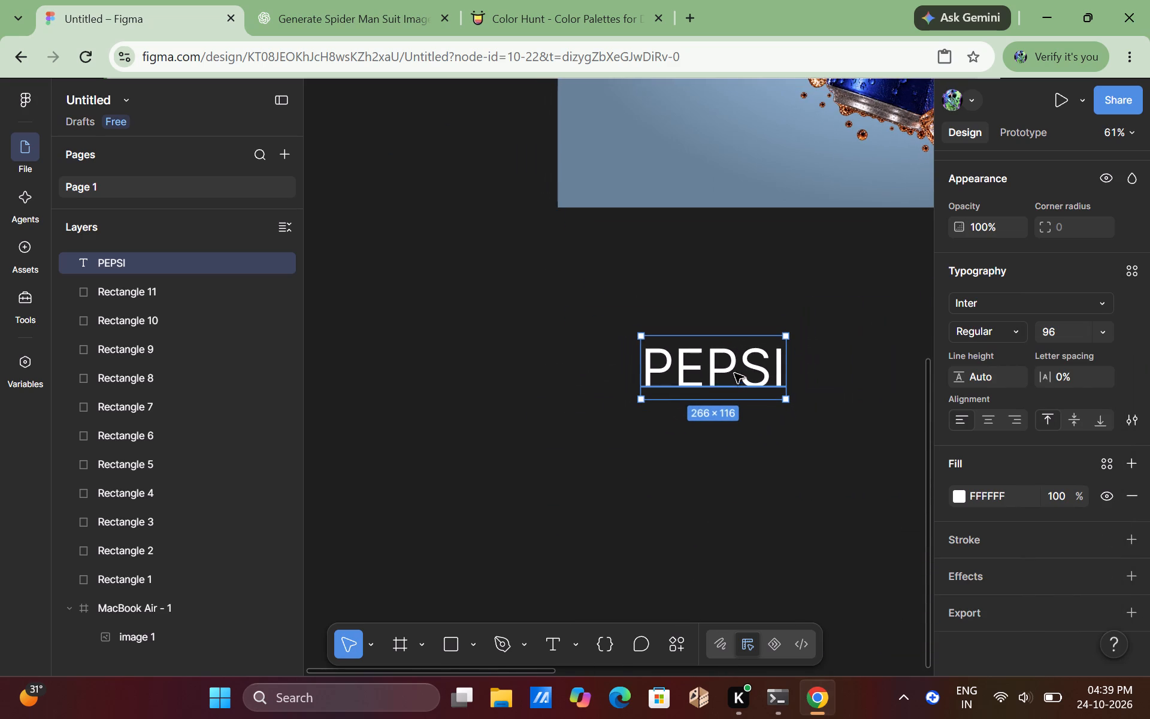
Set the font size of the PEPSI text to 128.
{"action": "left_click", "coordinate": [1104, 320]}
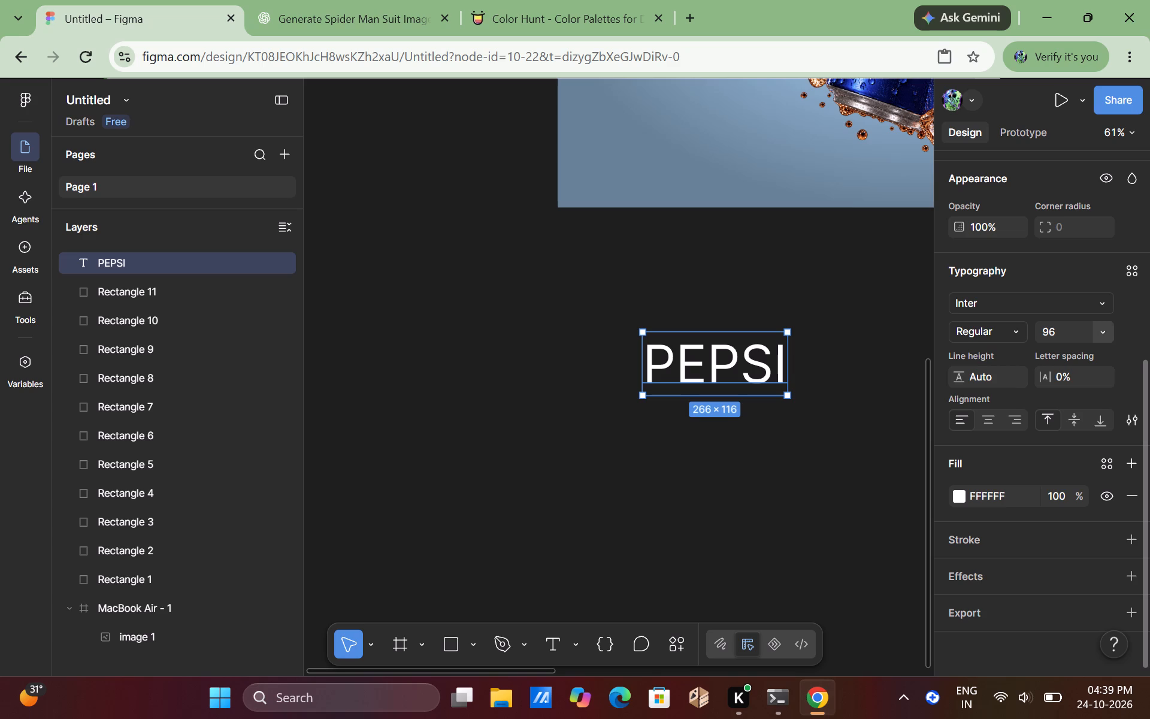
{"action": "left_click", "coordinate": [1101, 329]}
{"action": "left_click", "coordinate": [1074, 469]}
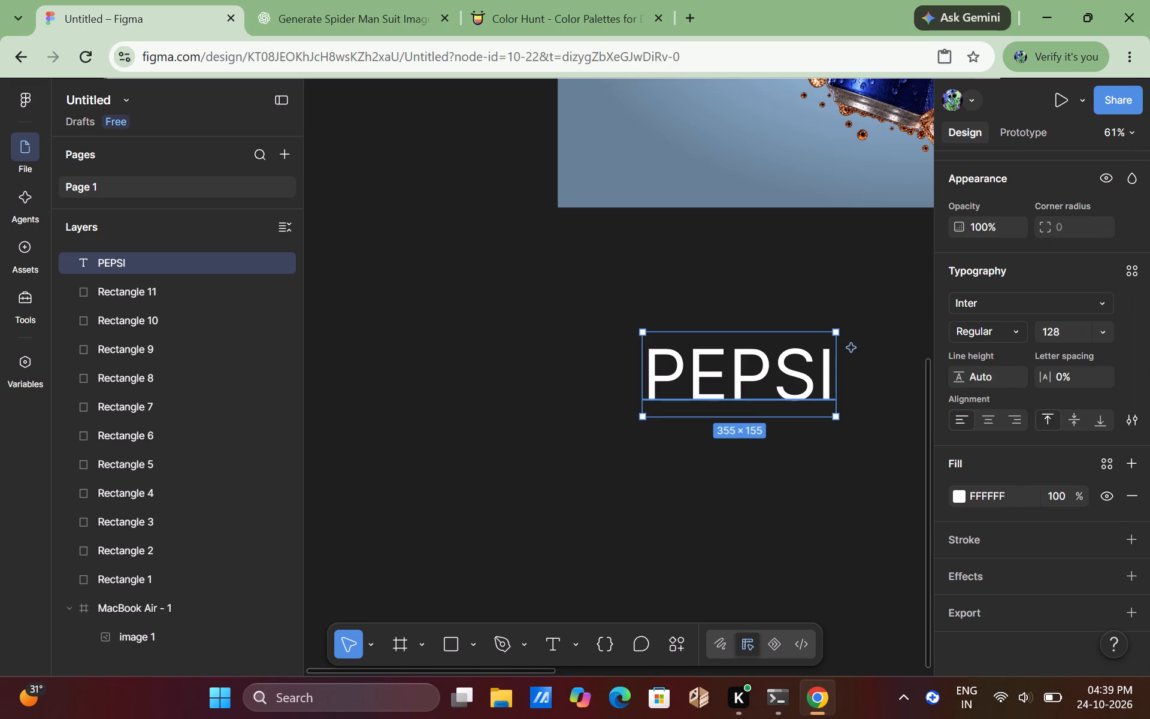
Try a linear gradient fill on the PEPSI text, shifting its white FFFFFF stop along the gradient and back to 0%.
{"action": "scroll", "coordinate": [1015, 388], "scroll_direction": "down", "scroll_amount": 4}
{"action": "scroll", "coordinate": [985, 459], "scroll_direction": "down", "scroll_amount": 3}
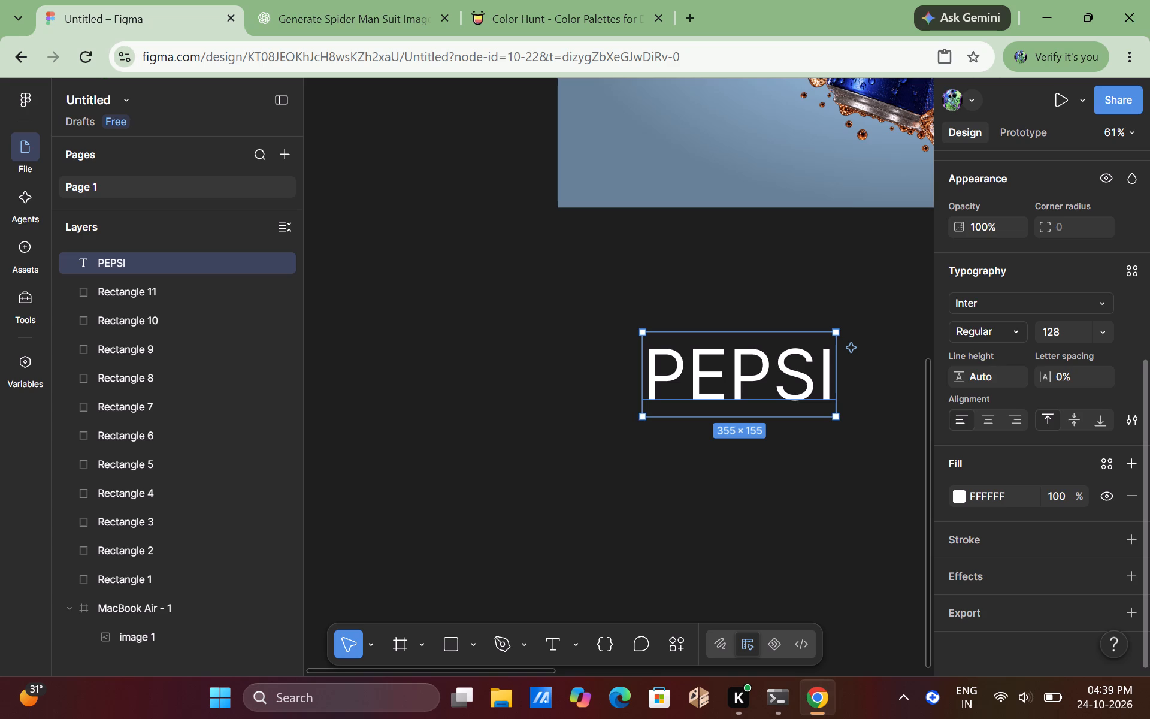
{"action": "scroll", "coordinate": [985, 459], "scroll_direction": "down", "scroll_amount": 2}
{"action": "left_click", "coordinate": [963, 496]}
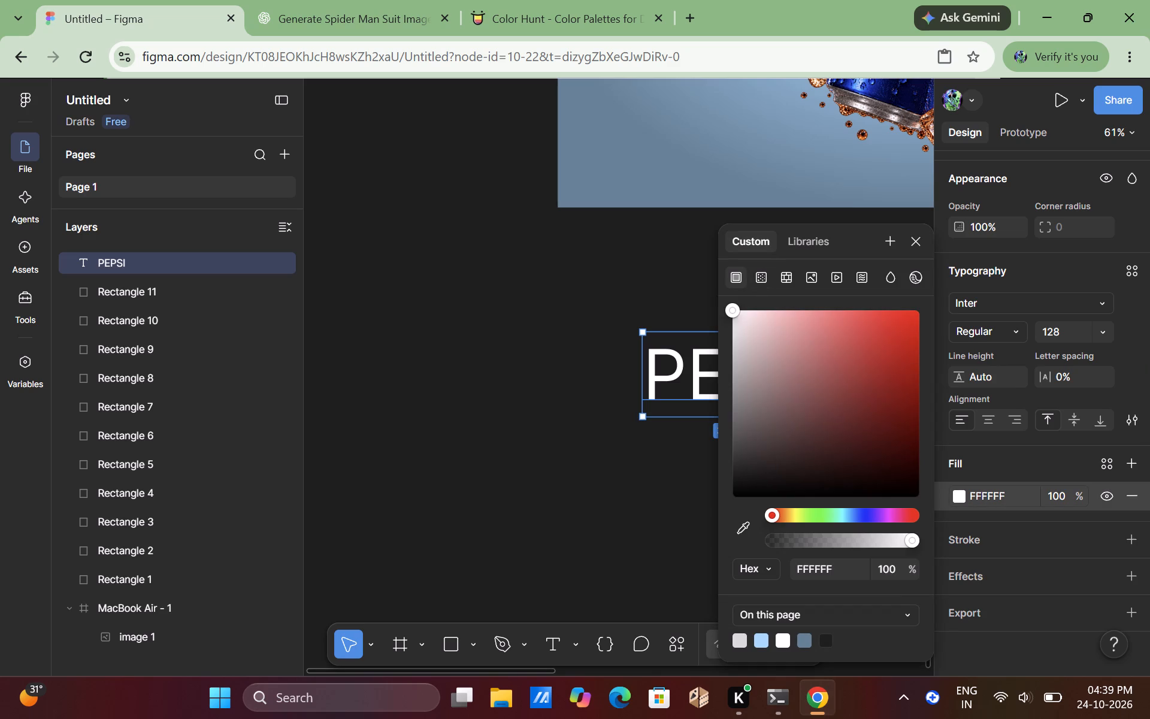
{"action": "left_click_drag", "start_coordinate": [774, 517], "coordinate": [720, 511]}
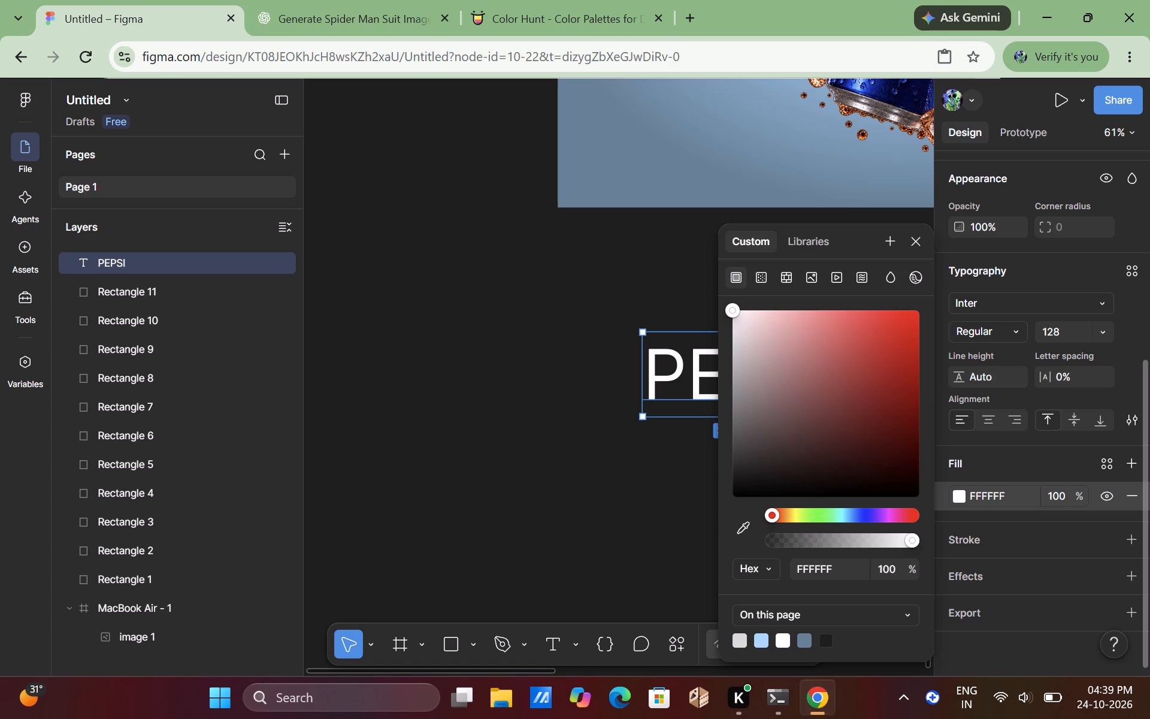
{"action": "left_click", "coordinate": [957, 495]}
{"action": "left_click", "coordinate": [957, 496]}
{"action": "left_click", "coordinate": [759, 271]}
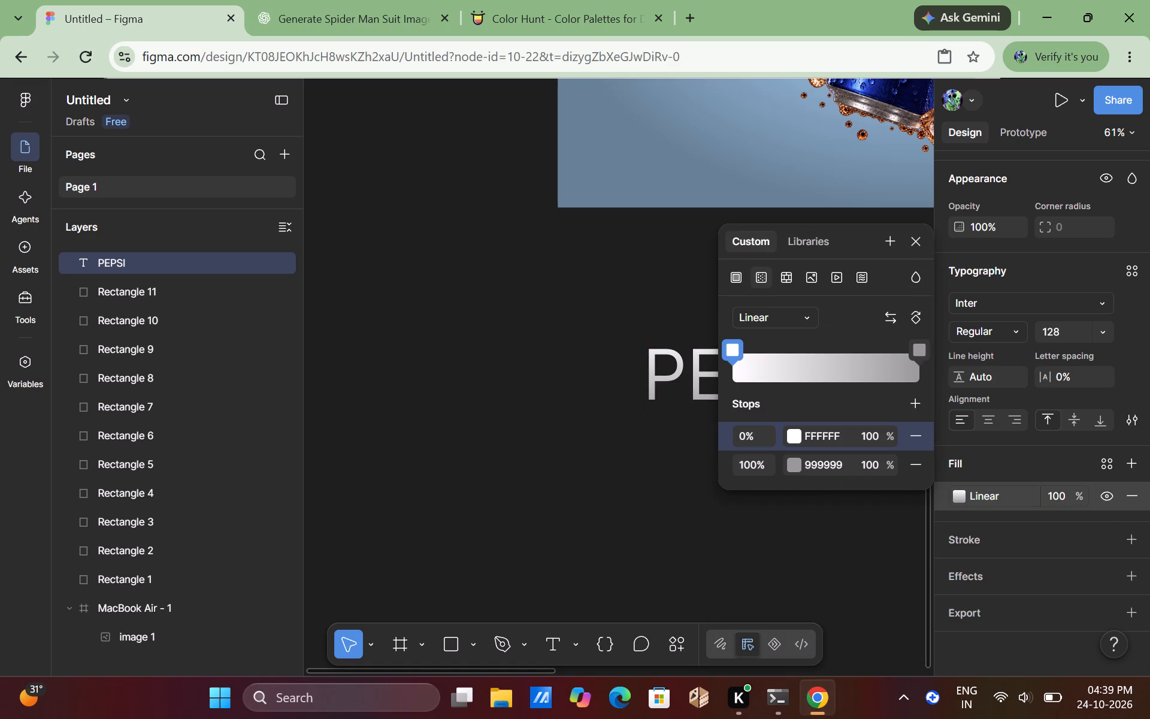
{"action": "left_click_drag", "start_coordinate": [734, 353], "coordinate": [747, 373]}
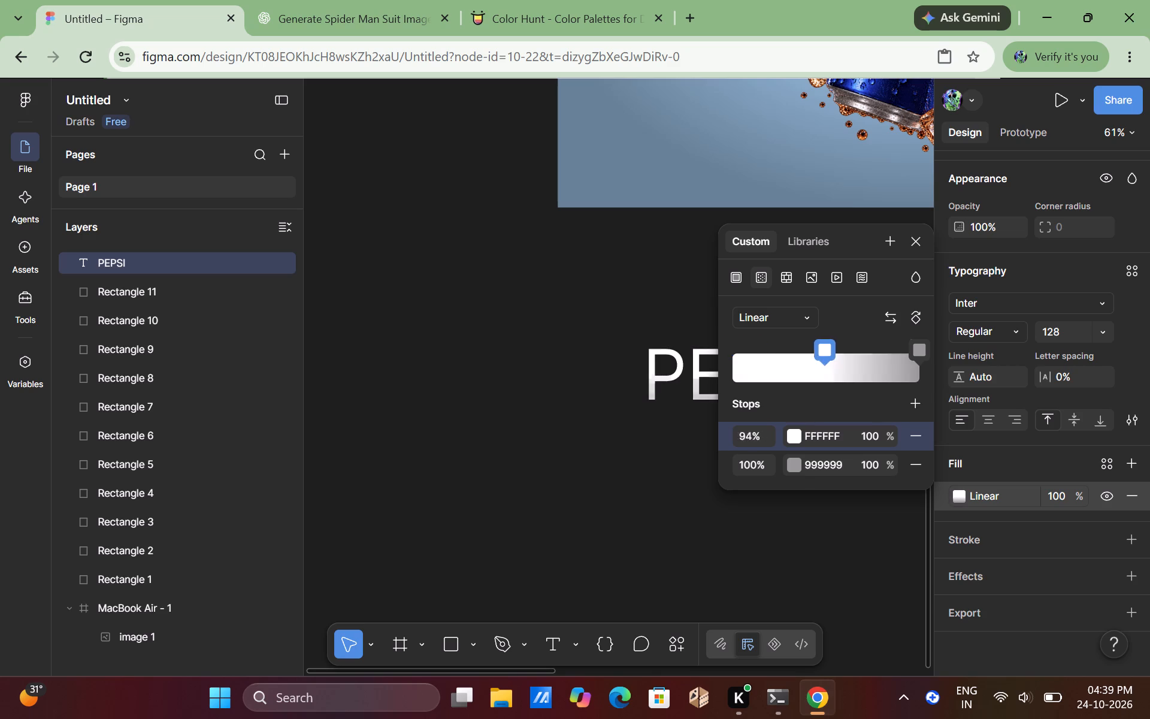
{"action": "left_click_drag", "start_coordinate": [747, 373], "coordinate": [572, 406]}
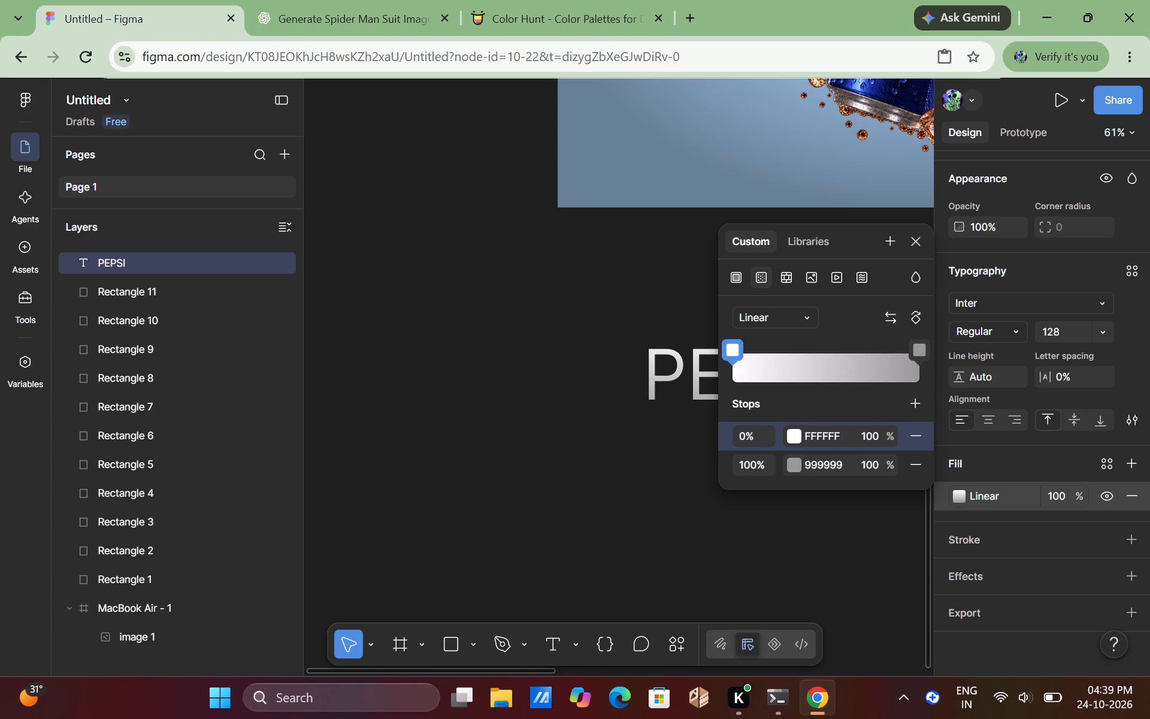
Switch the PEPSI text to a solid fill and adjust its shade to a dark muted red, about 5D3939.
{"action": "left_click", "coordinate": [736, 277]}
{"action": "left_click_drag", "start_coordinate": [729, 311], "coordinate": [847, 318]}
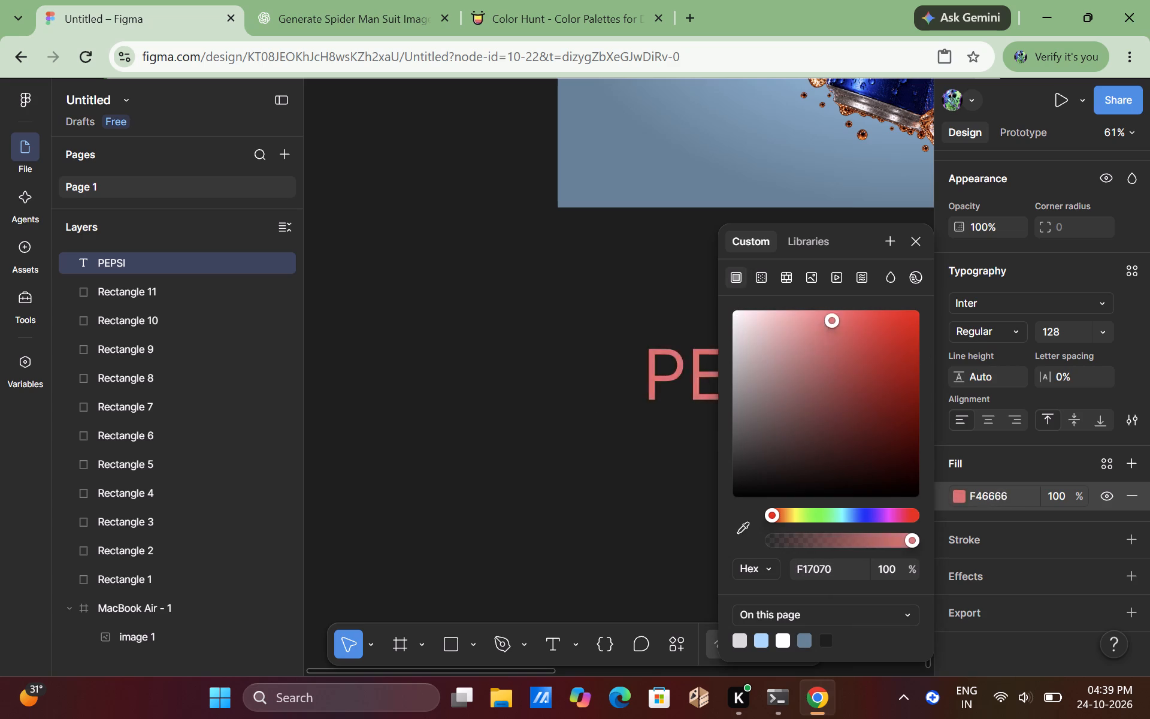
{"action": "left_click_drag", "start_coordinate": [847, 318], "coordinate": [807, 466]}
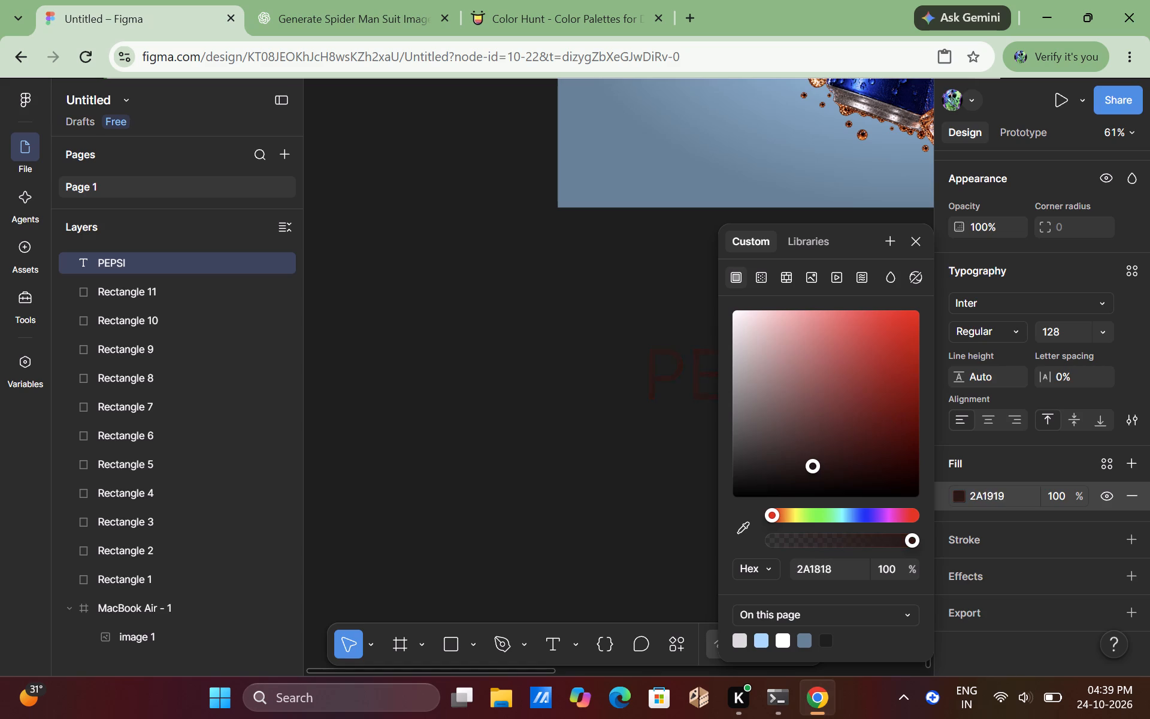
{"action": "left_click_drag", "start_coordinate": [807, 466], "coordinate": [756, 433]}
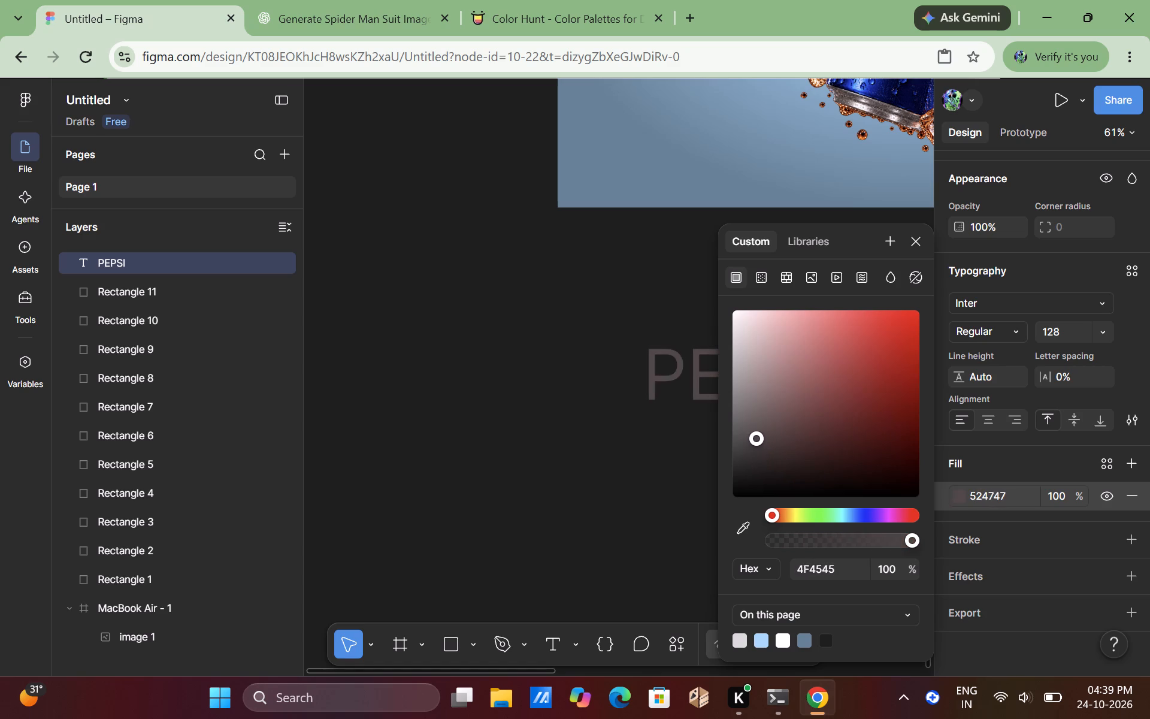
{"action": "left_click_drag", "start_coordinate": [756, 433], "coordinate": [789, 395]}
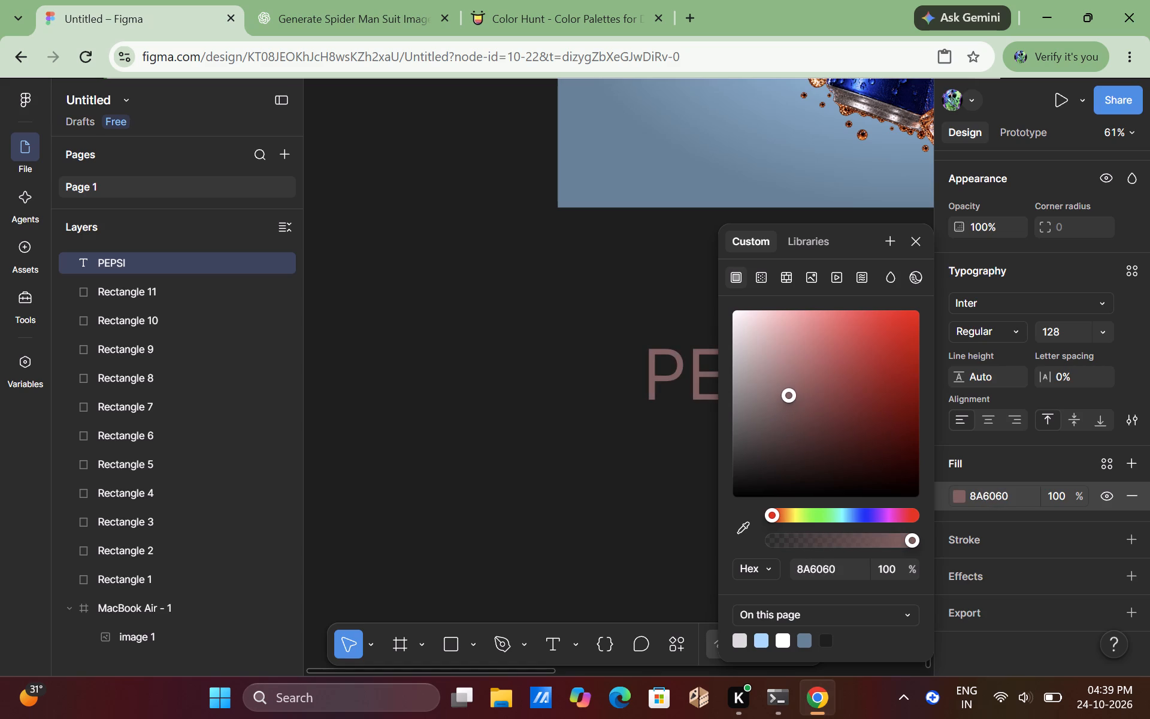
{"action": "left_click_drag", "start_coordinate": [789, 395], "coordinate": [783, 383]}
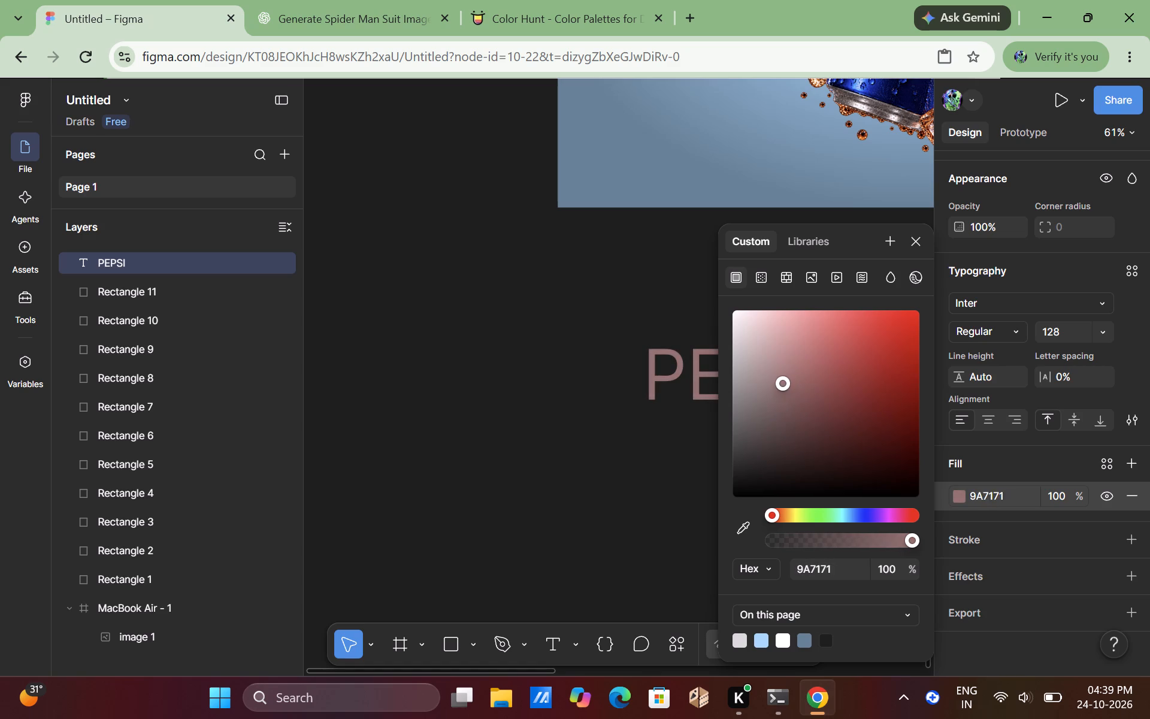
{"action": "left_click_drag", "start_coordinate": [783, 383], "coordinate": [806, 394]}
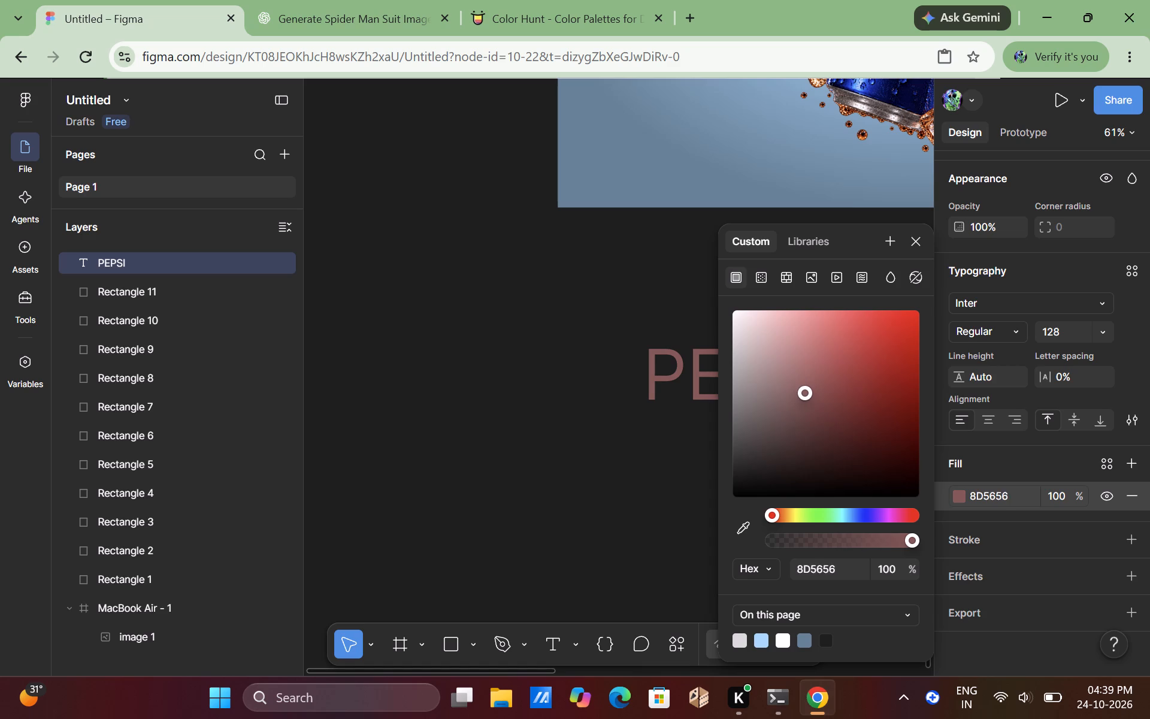
{"action": "left_click_drag", "start_coordinate": [806, 394], "coordinate": [912, 484]}
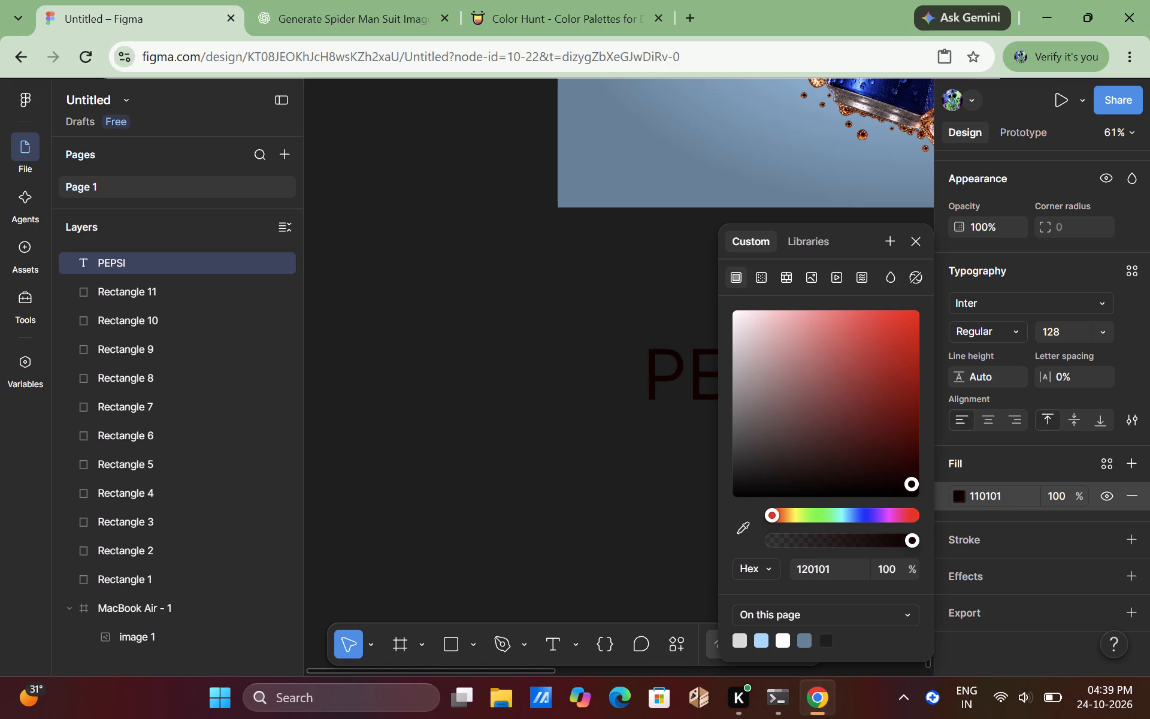
{"action": "left_click_drag", "start_coordinate": [912, 484], "coordinate": [825, 452]}
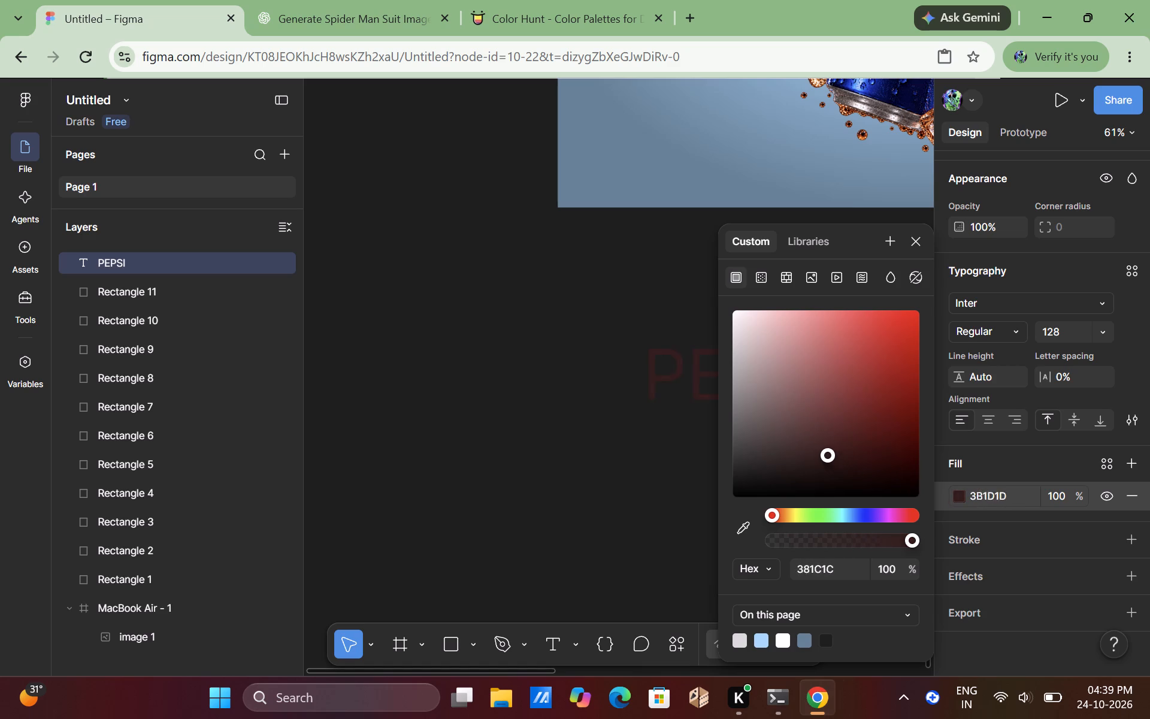
{"action": "left_click_drag", "start_coordinate": [825, 452], "coordinate": [816, 430]}
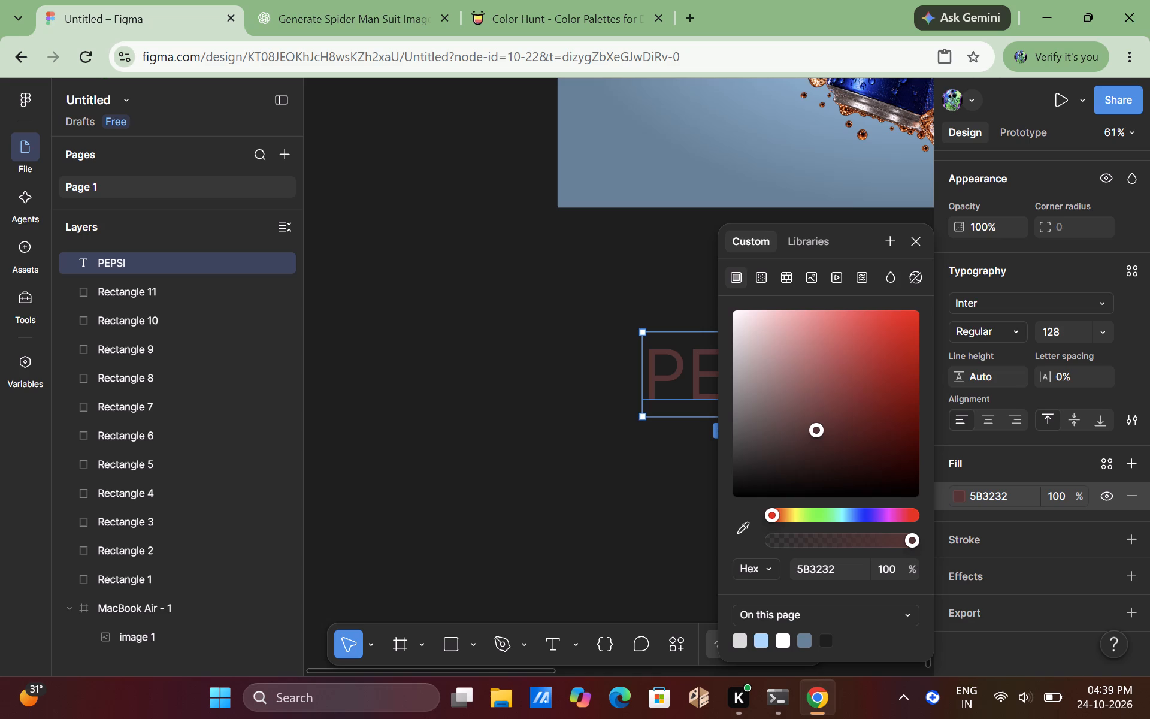
{"action": "left_click_drag", "start_coordinate": [816, 430], "coordinate": [819, 361]}
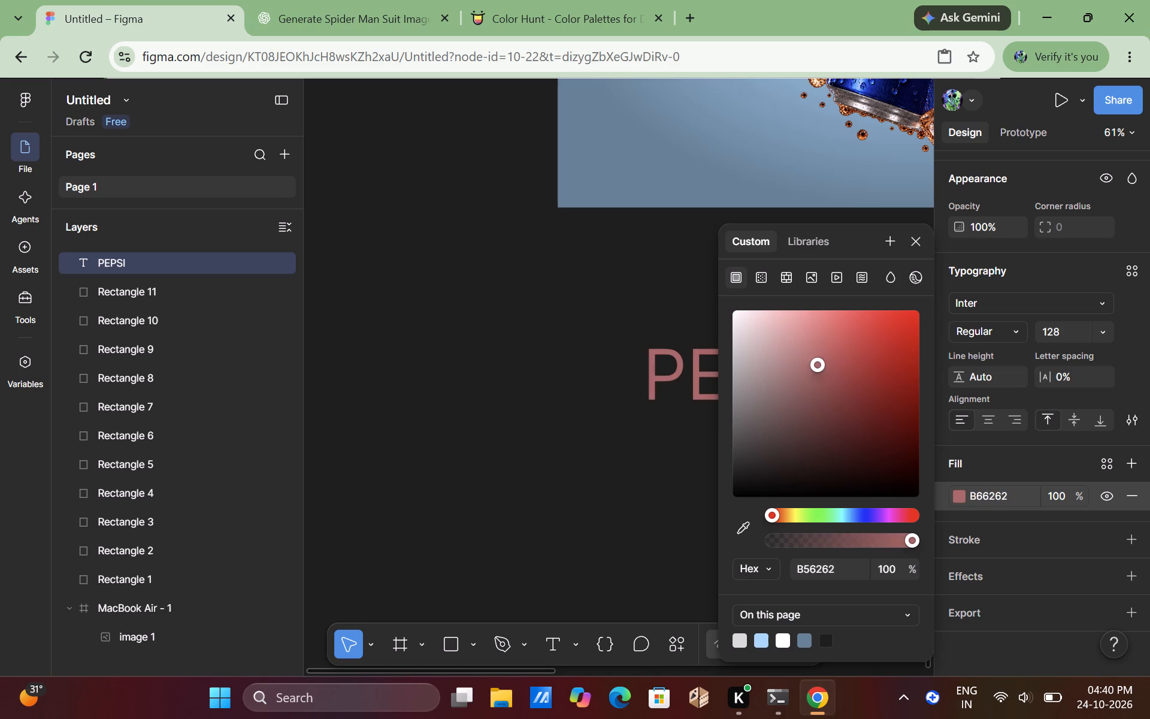
{"action": "left_click_drag", "start_coordinate": [819, 361], "coordinate": [807, 428]}
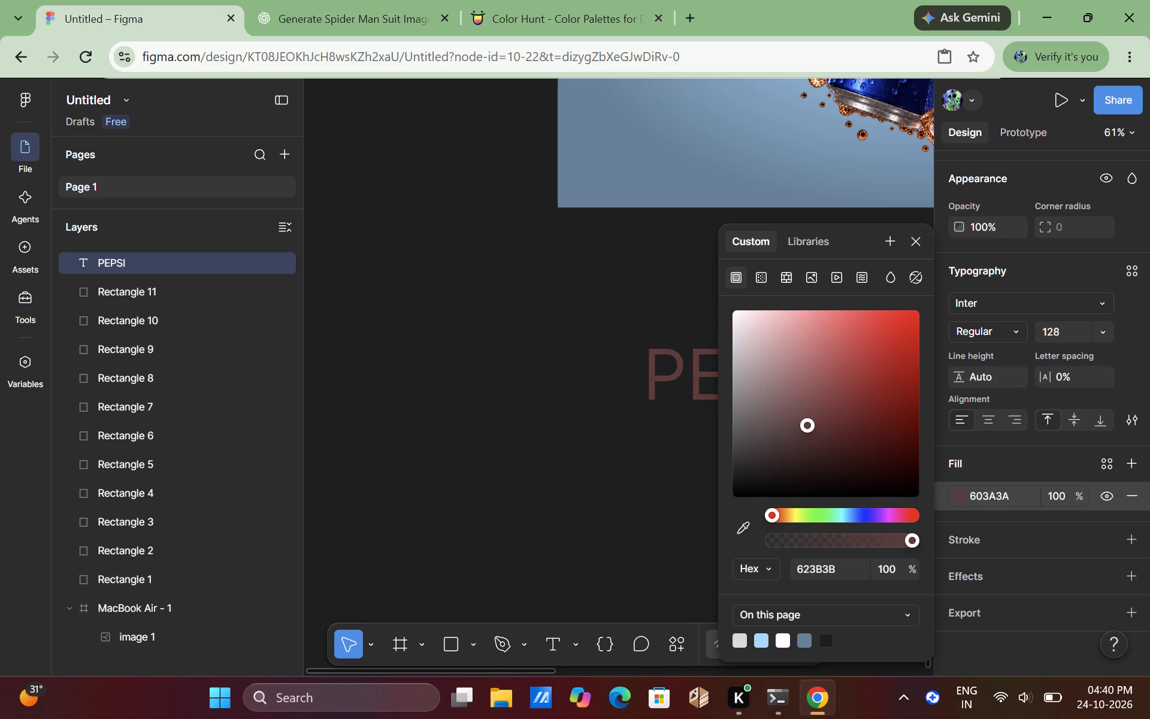
{"action": "left_click_drag", "start_coordinate": [807, 428], "coordinate": [806, 430]}
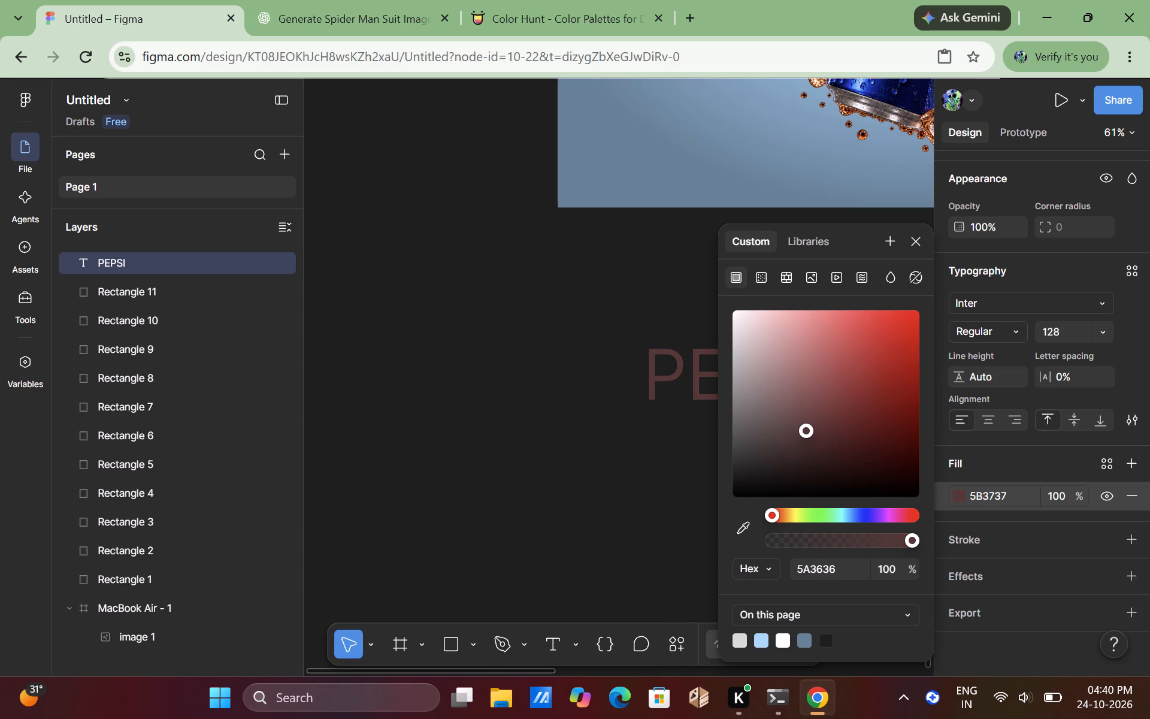
{"action": "left_click_drag", "start_coordinate": [806, 430], "coordinate": [806, 429]}
{"action": "left_click_drag", "start_coordinate": [806, 429], "coordinate": [806, 428]}
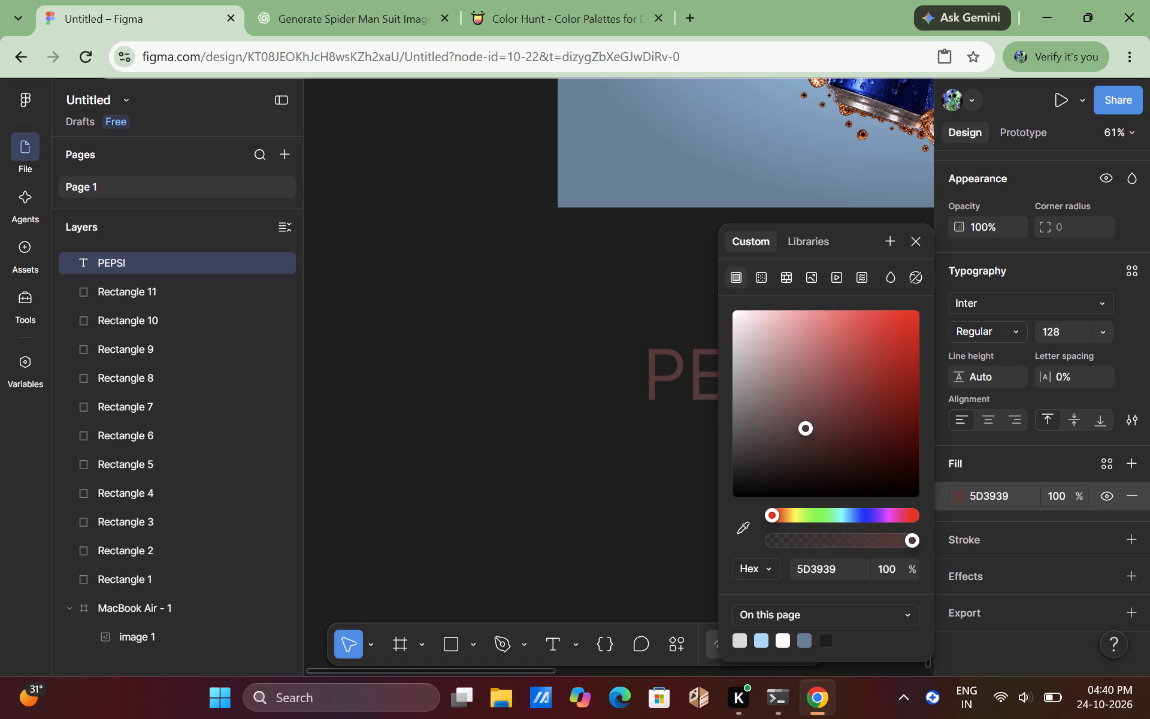
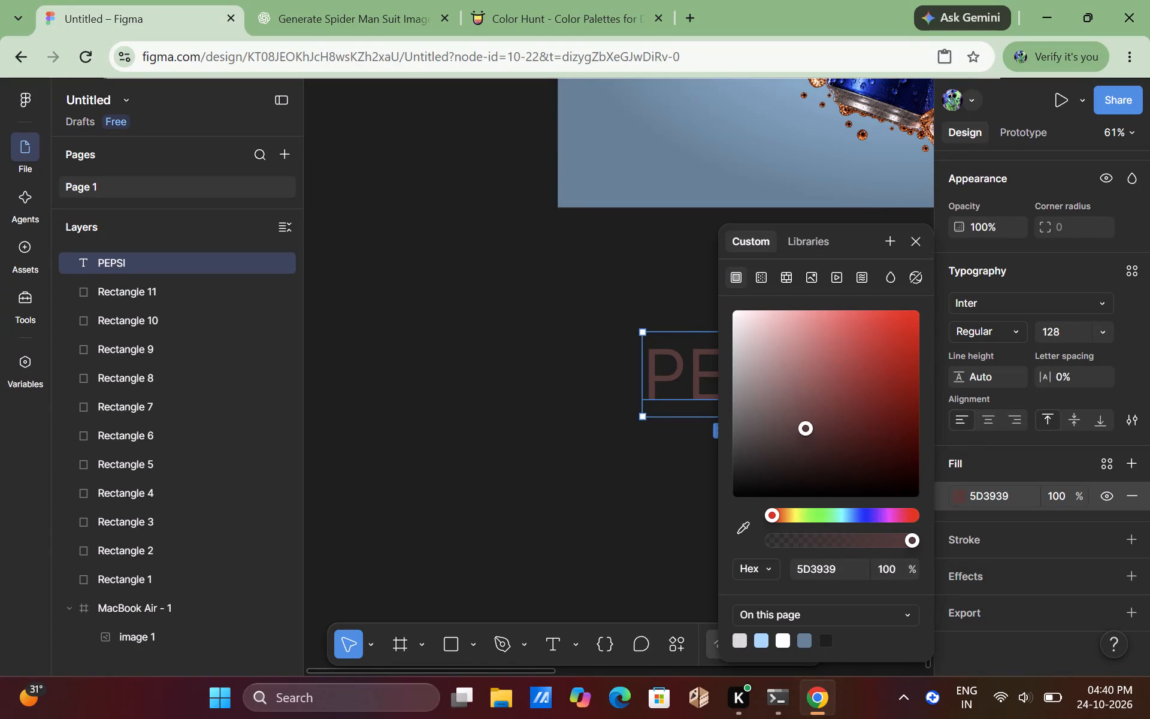
Move the PEPSI text into the MacBook Air - 1 frame, over the can at about X 498, Y 313.
{"action": "left_click", "coordinate": [570, 436]}
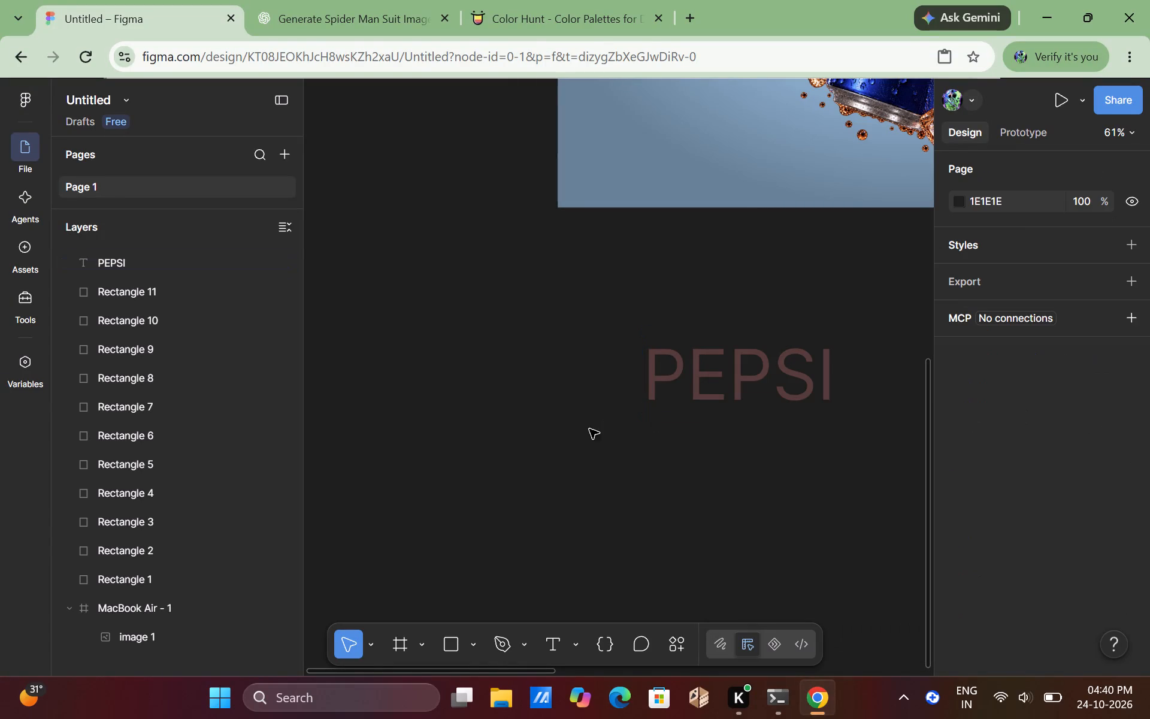
{"action": "left_click_drag", "start_coordinate": [765, 364], "coordinate": [783, 89]}
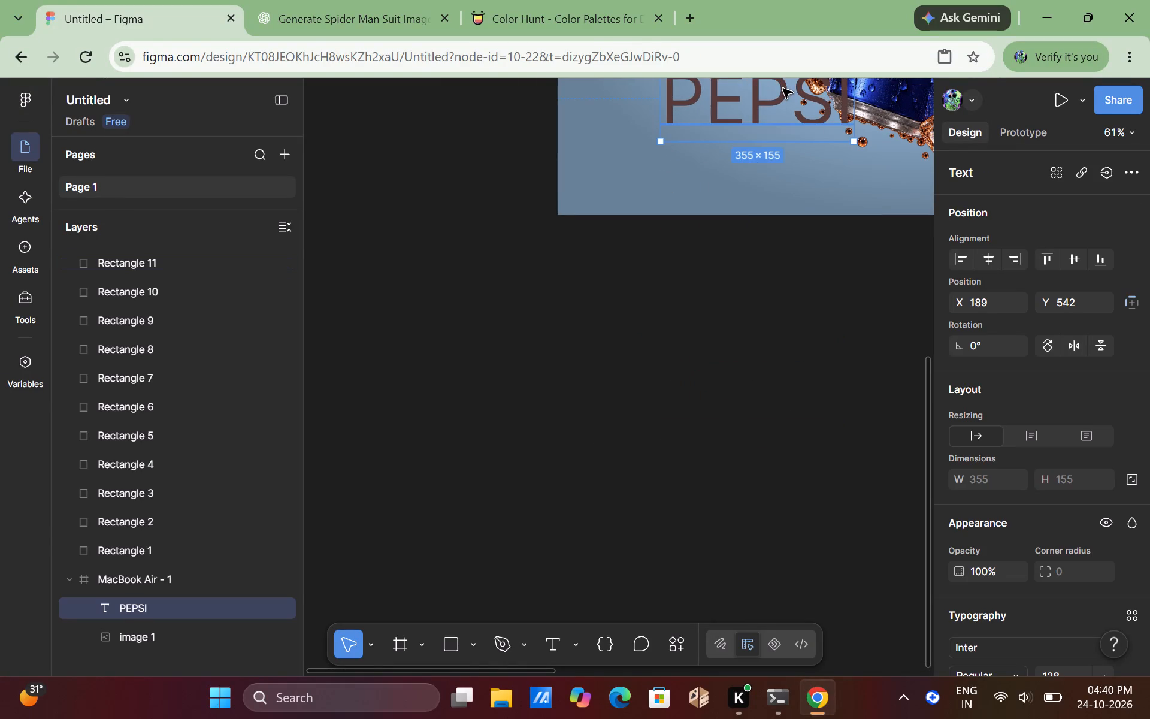
{"action": "scroll", "coordinate": [716, 262], "scroll_direction": "up", "scroll_amount": 3}
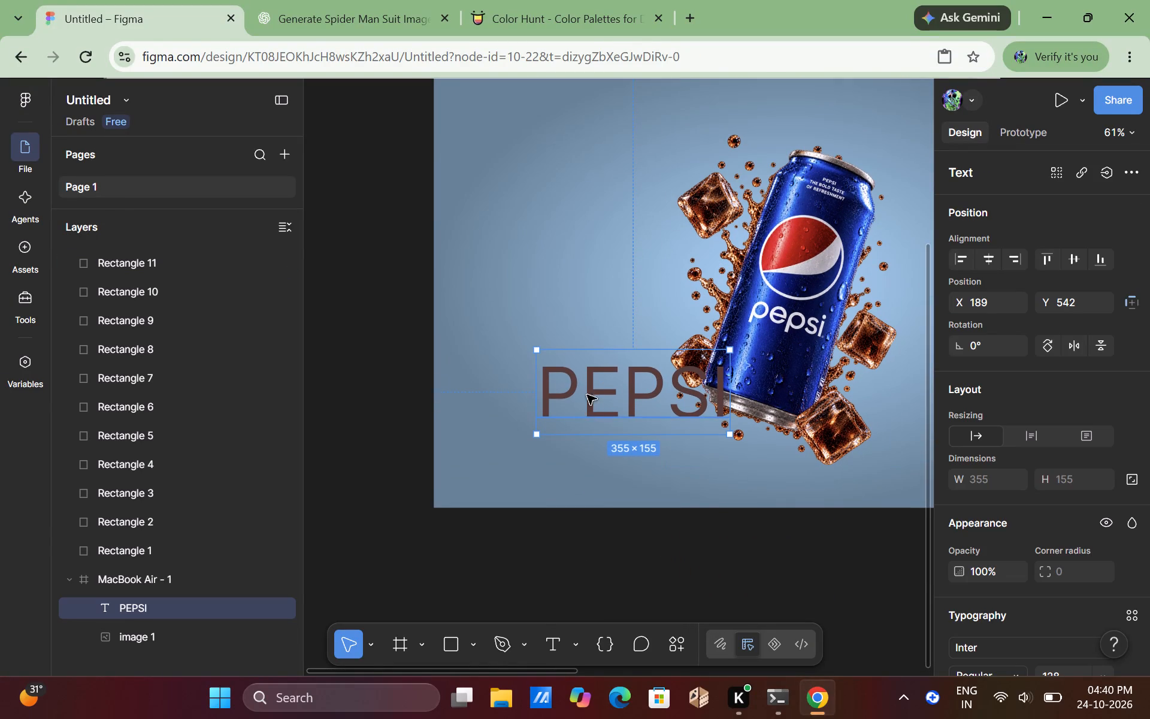
{"action": "left_click_drag", "start_coordinate": [589, 394], "coordinate": [755, 265]}
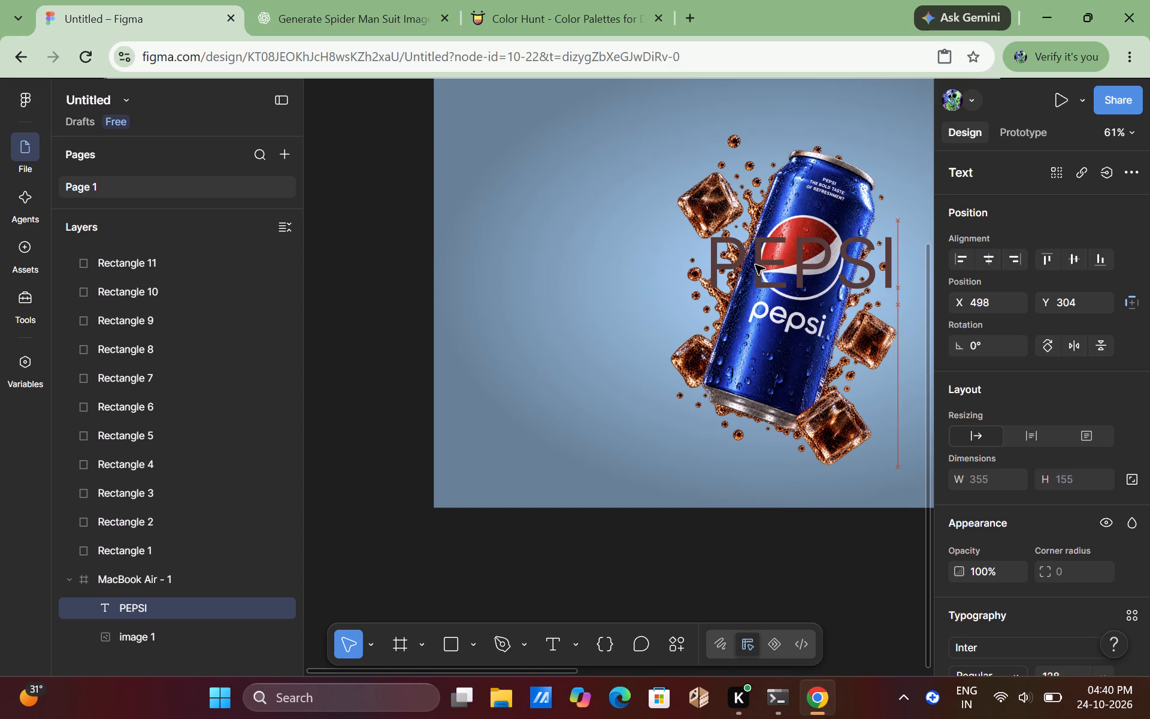
{"action": "left_click_drag", "start_coordinate": [755, 265], "coordinate": [755, 270]}
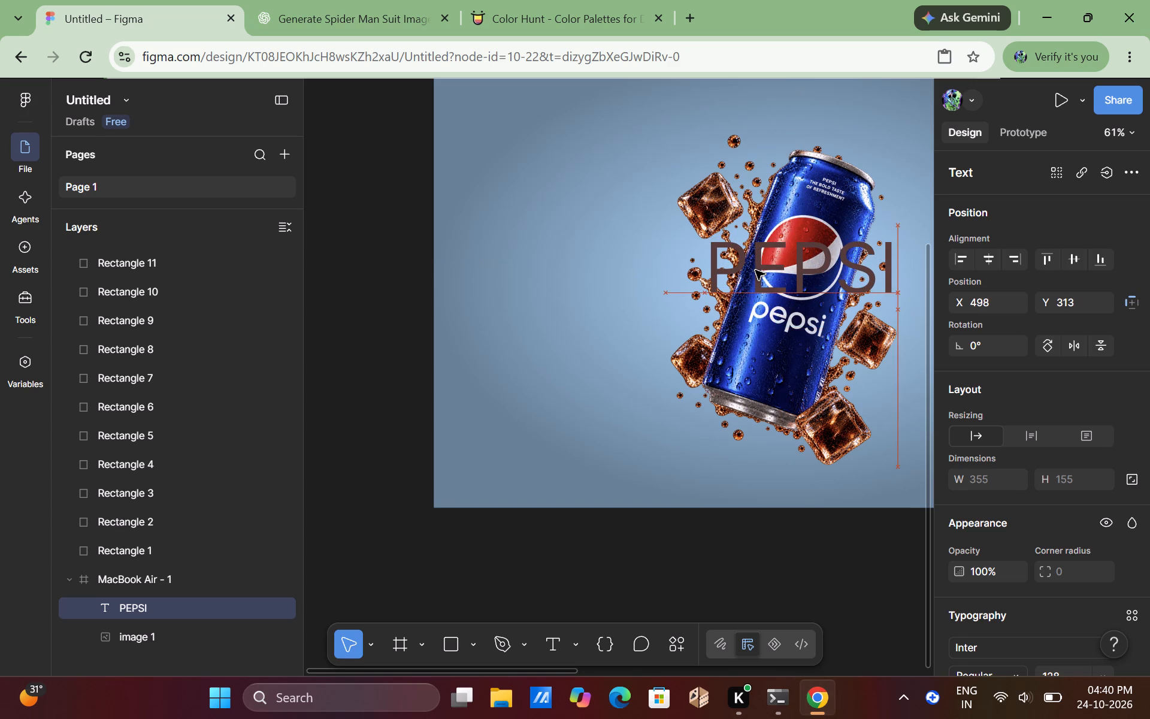
{"action": "left_click_drag", "start_coordinate": [755, 270], "coordinate": [756, 270]}
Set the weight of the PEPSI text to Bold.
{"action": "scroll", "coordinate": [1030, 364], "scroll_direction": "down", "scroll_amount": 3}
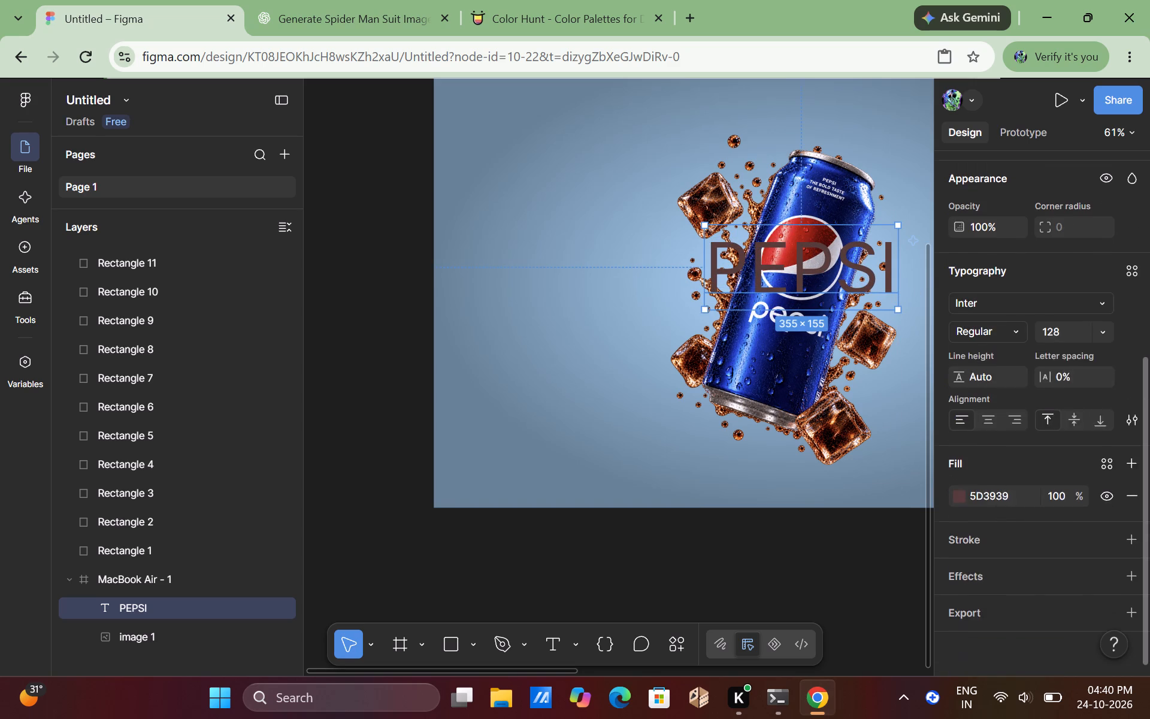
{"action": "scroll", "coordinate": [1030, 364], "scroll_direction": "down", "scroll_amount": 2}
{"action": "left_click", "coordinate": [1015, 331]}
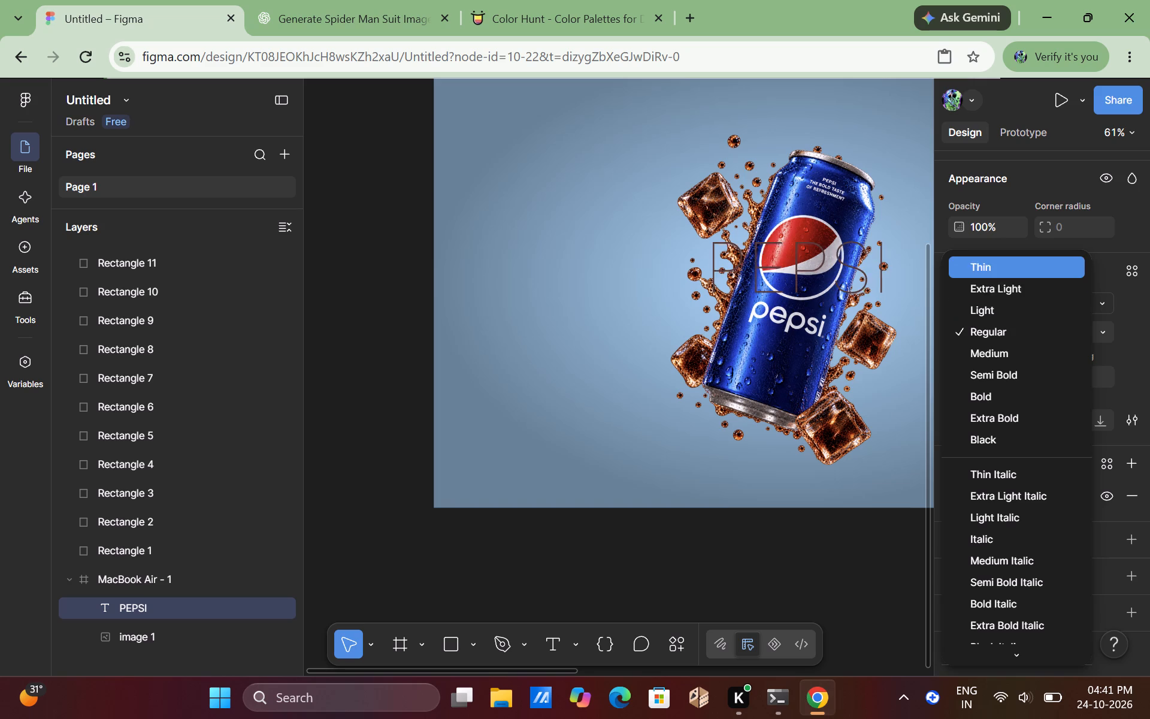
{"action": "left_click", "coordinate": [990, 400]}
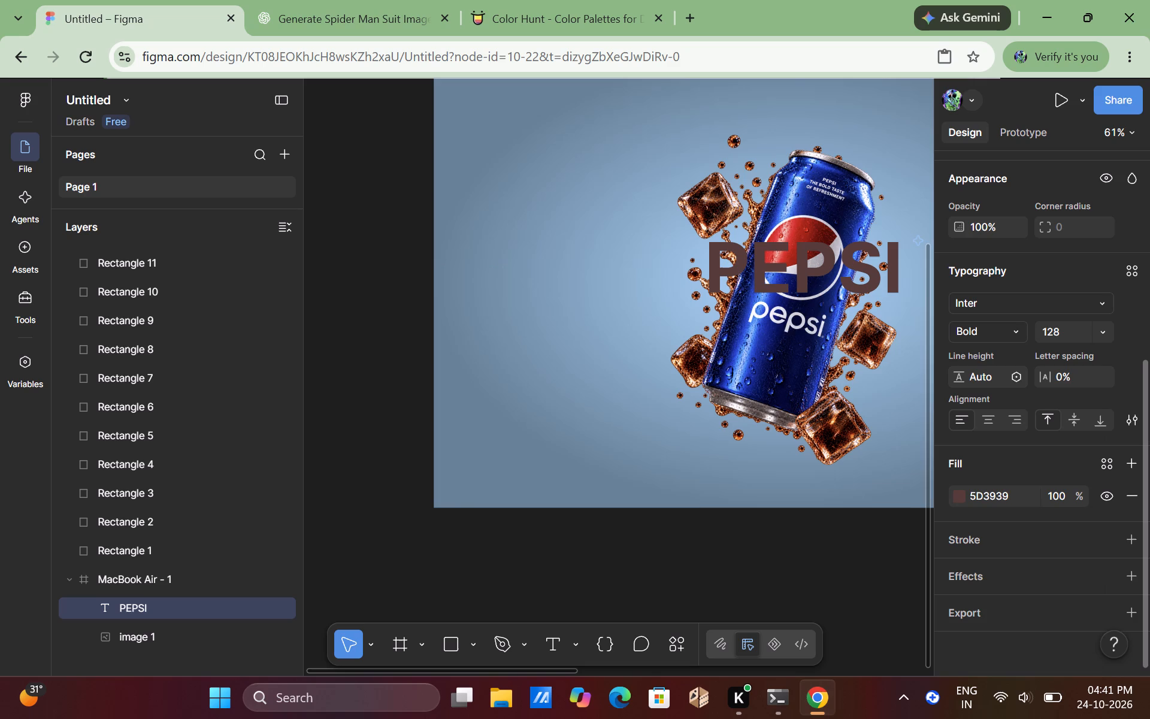
Change the font of the PEPSI text to Irish Grover.
{"action": "scroll", "coordinate": [1024, 397], "scroll_direction": "down", "scroll_amount": 2}
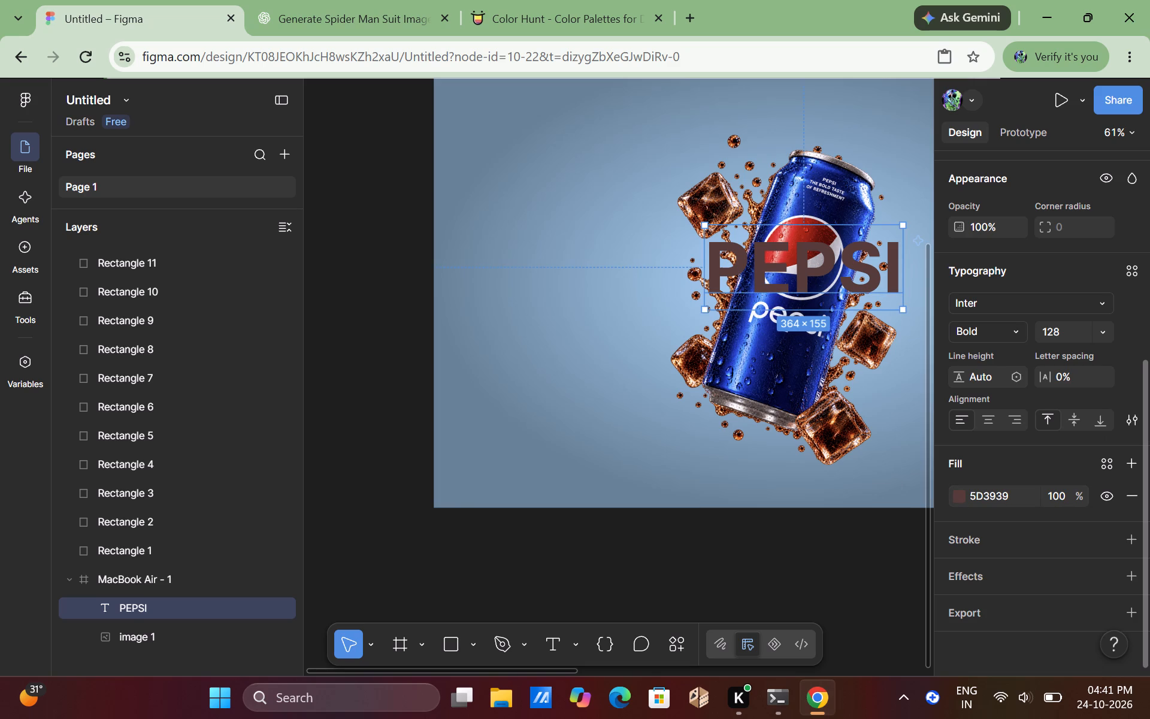
{"action": "left_click", "coordinate": [1099, 306]}
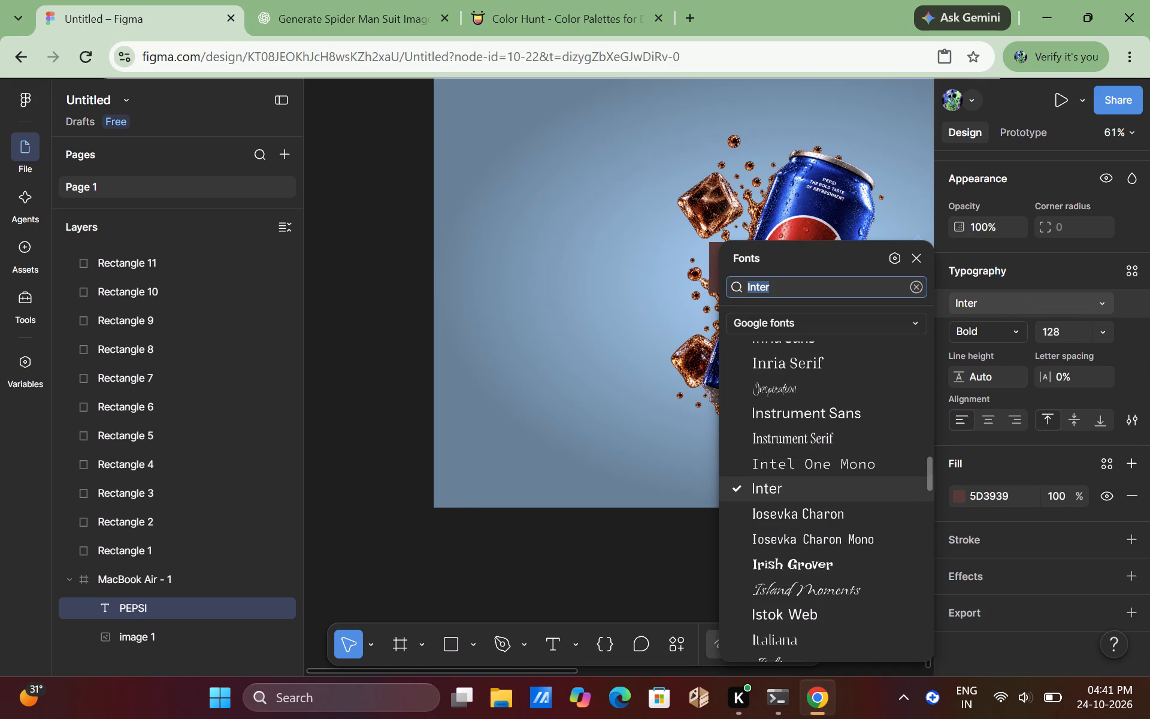
{"action": "scroll", "coordinate": [604, 403], "scroll_direction": "left", "scroll_amount": 4}
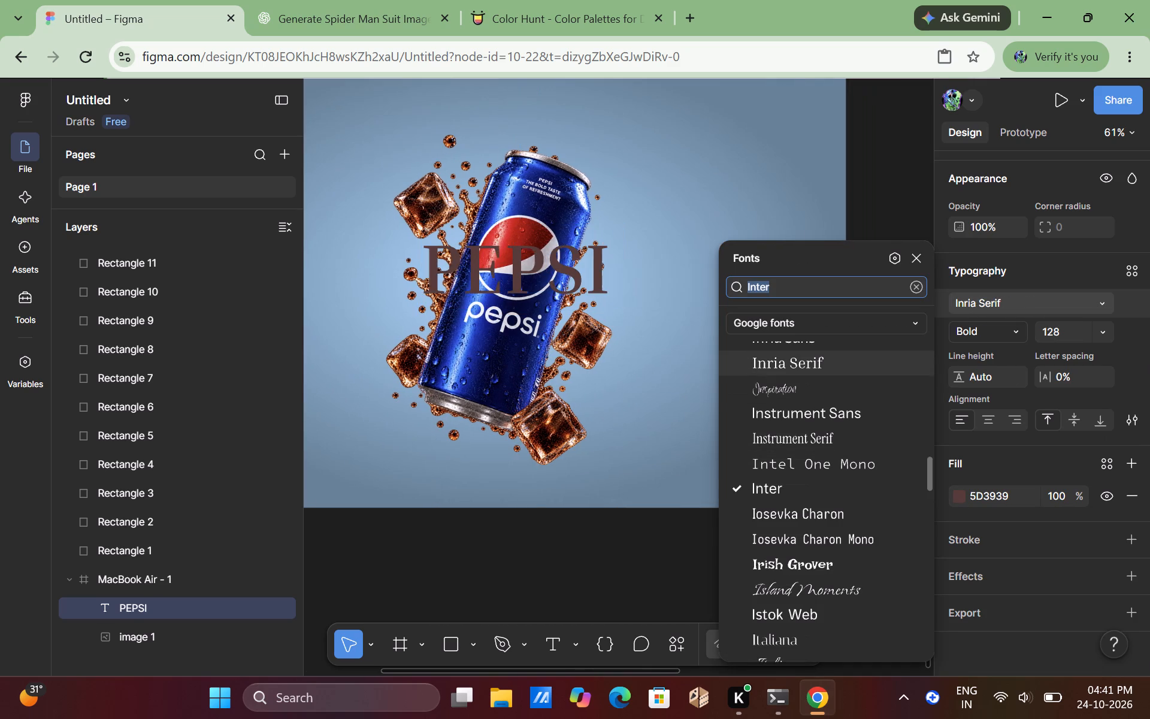
{"action": "scroll", "coordinate": [805, 557], "scroll_direction": "down", "scroll_amount": 1}
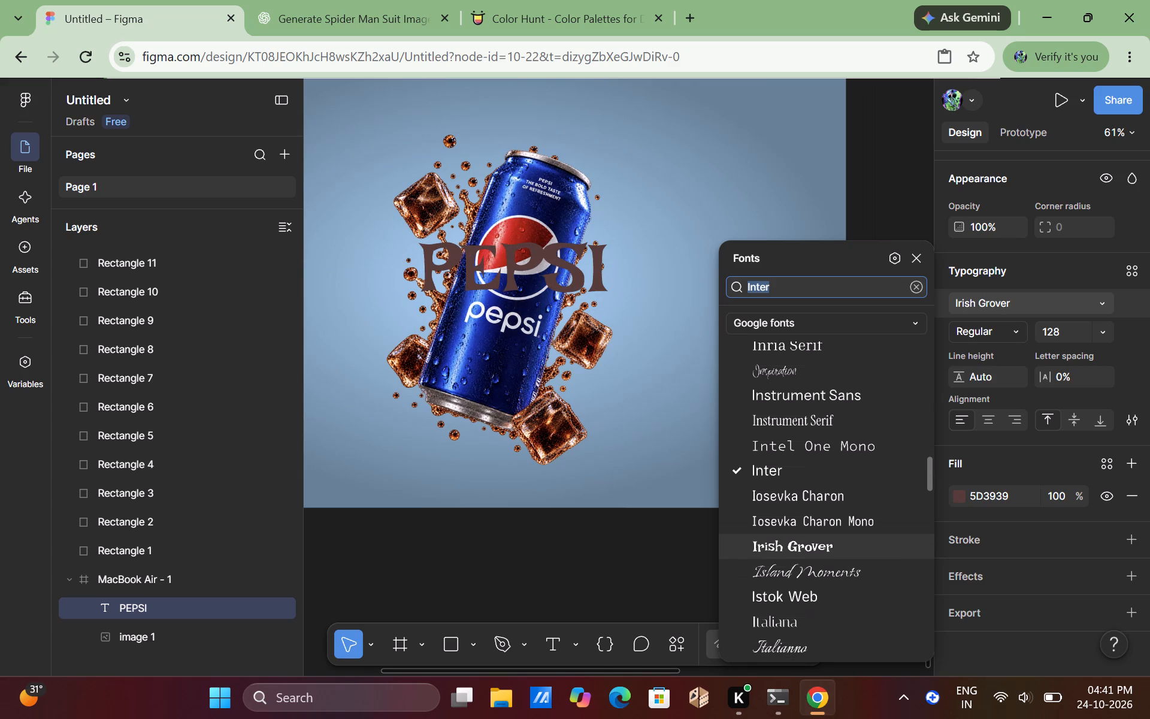
{"action": "left_click", "coordinate": [804, 555]}
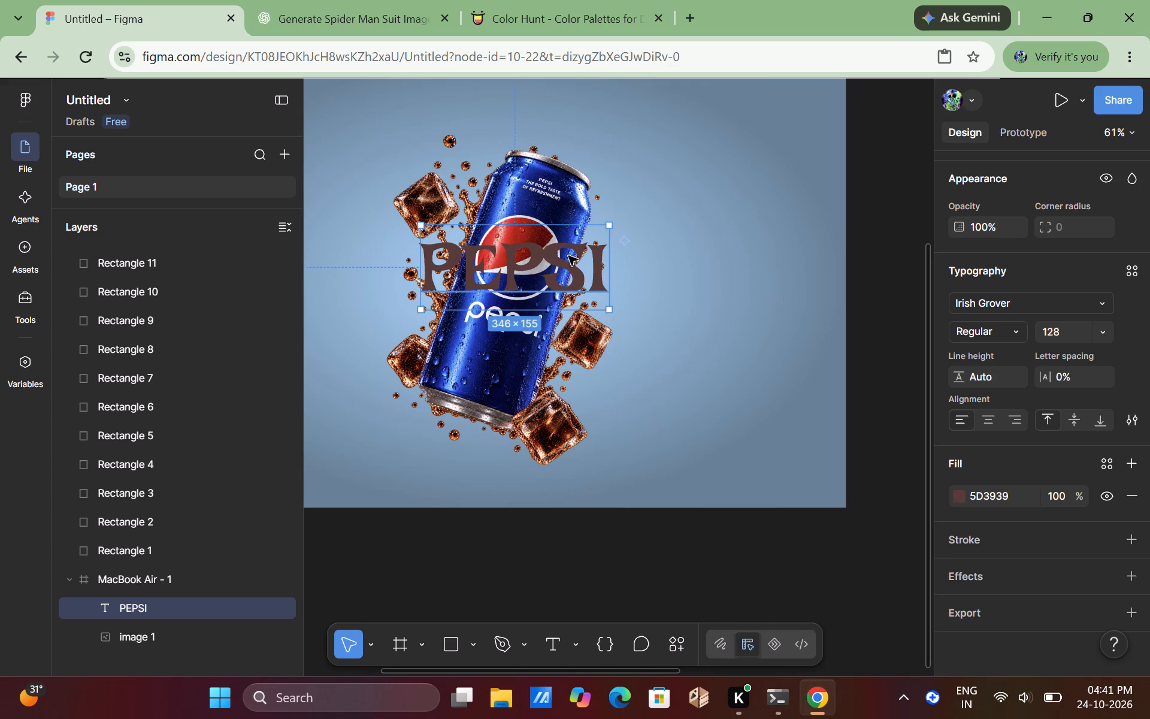
{"action": "left_click", "coordinate": [568, 256]}
Search the web for "kettel" in a new browser tab and refine the query to "kettelb design".
{"action": "left_click", "coordinate": [698, 6]}
{"action": "left_click", "coordinate": [487, 340]}
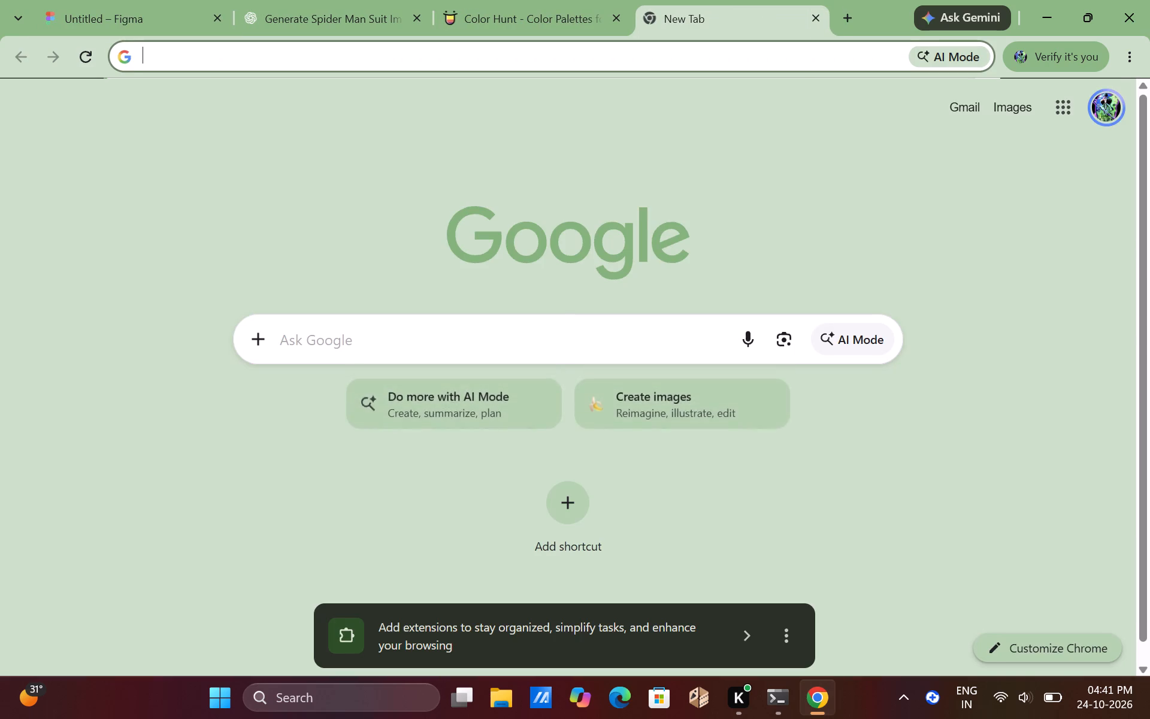
{"action": "type", "text": "KETT"}
{"action": "key", "text": "BackSpace"}
{"action": "key", "text": "BackSpace"}
{"action": "key", "text": "BackSpace"}
{"action": "key", "text": "BackSpace"}
{"action": "key", "text": "BackSpace"}
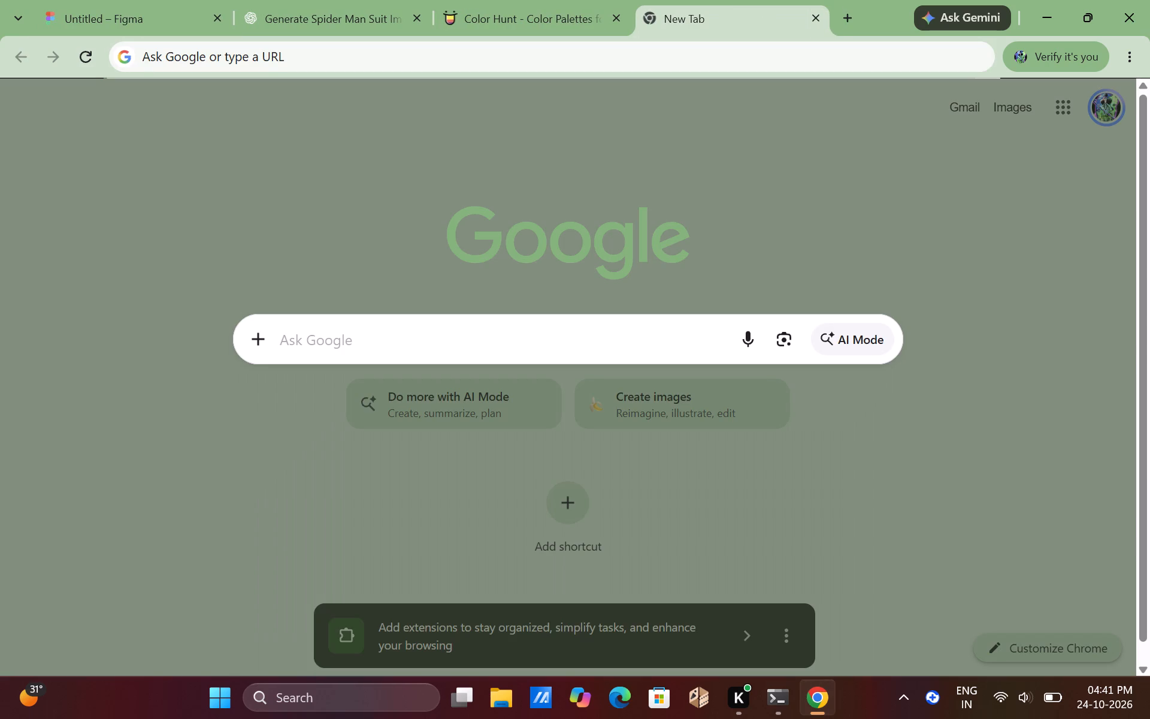
{"action": "type", "text": "kettel"}
{"action": "key", "text": "Return"}
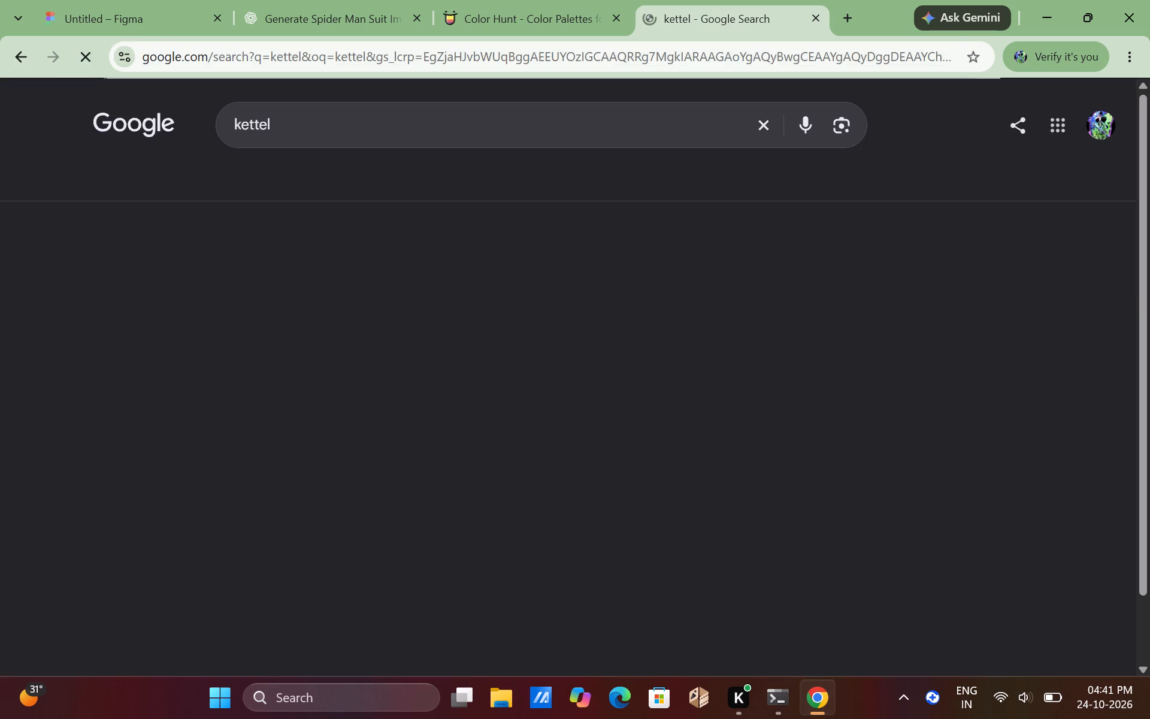
{"action": "scroll", "coordinate": [482, 418], "scroll_direction": "down", "scroll_amount": 4}
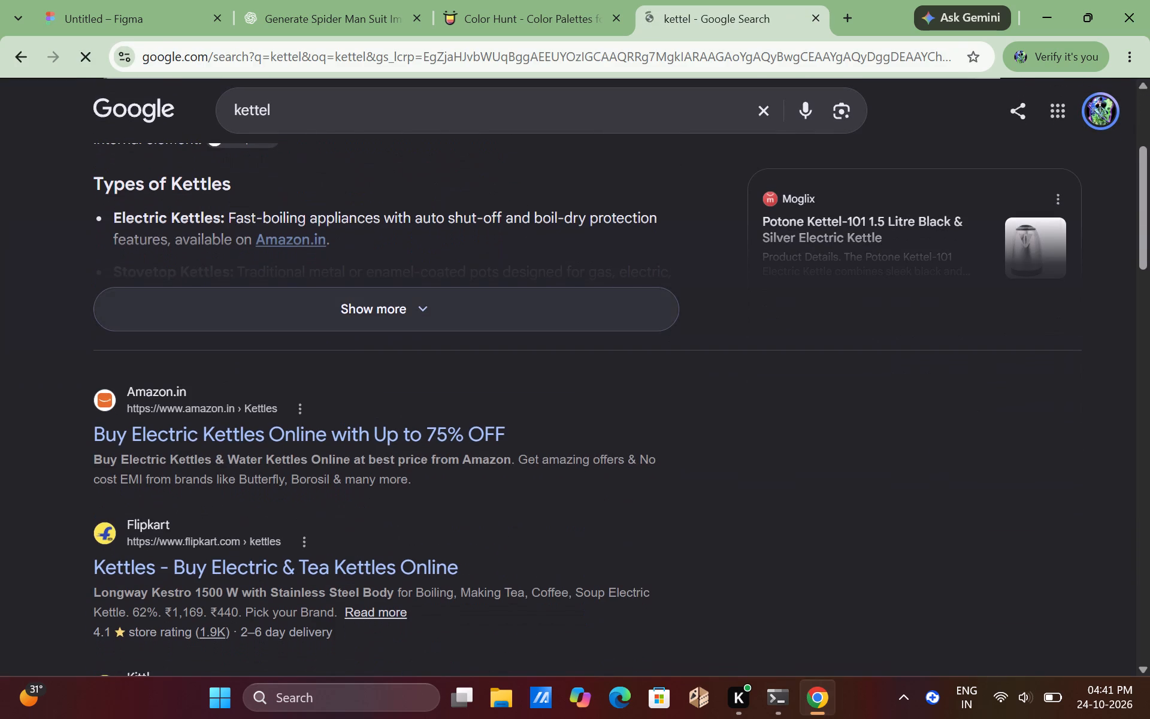
{"action": "left_click", "coordinate": [460, 102]}
{"action": "type", "text": "b design"}
{"action": "key", "text": "Return"}
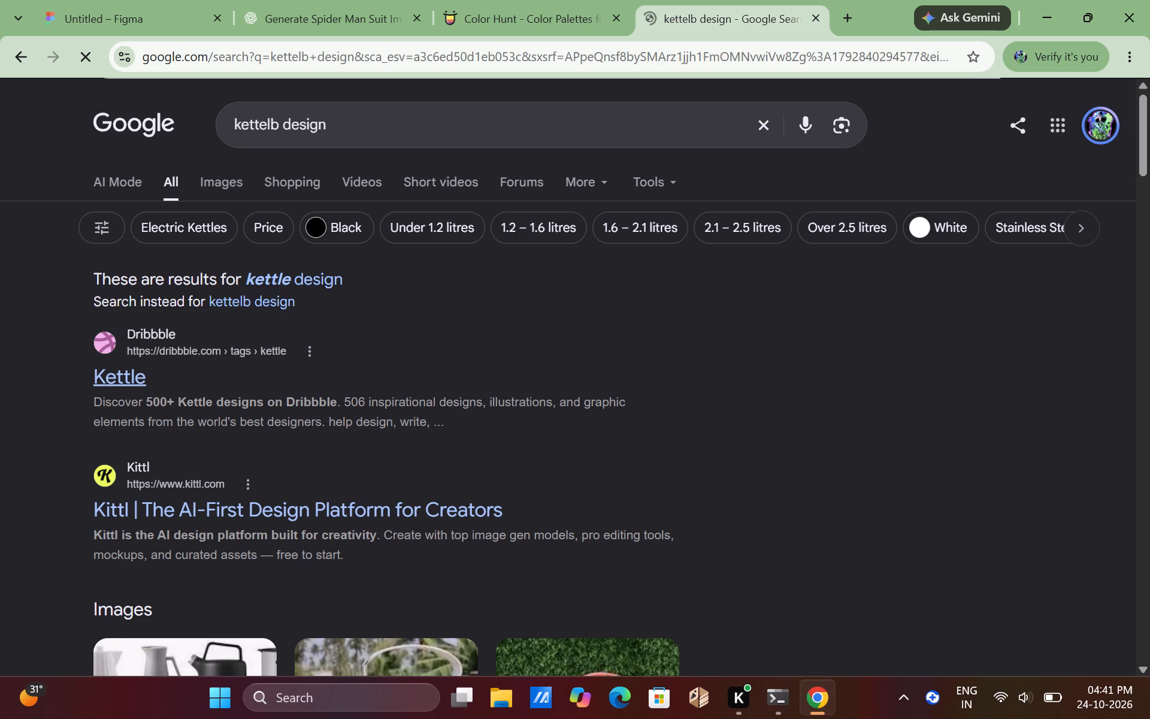
{"action": "left_click", "coordinate": [130, 384]}
{"action": "scroll", "coordinate": [130, 384], "scroll_direction": "down", "scroll_amount": 1}
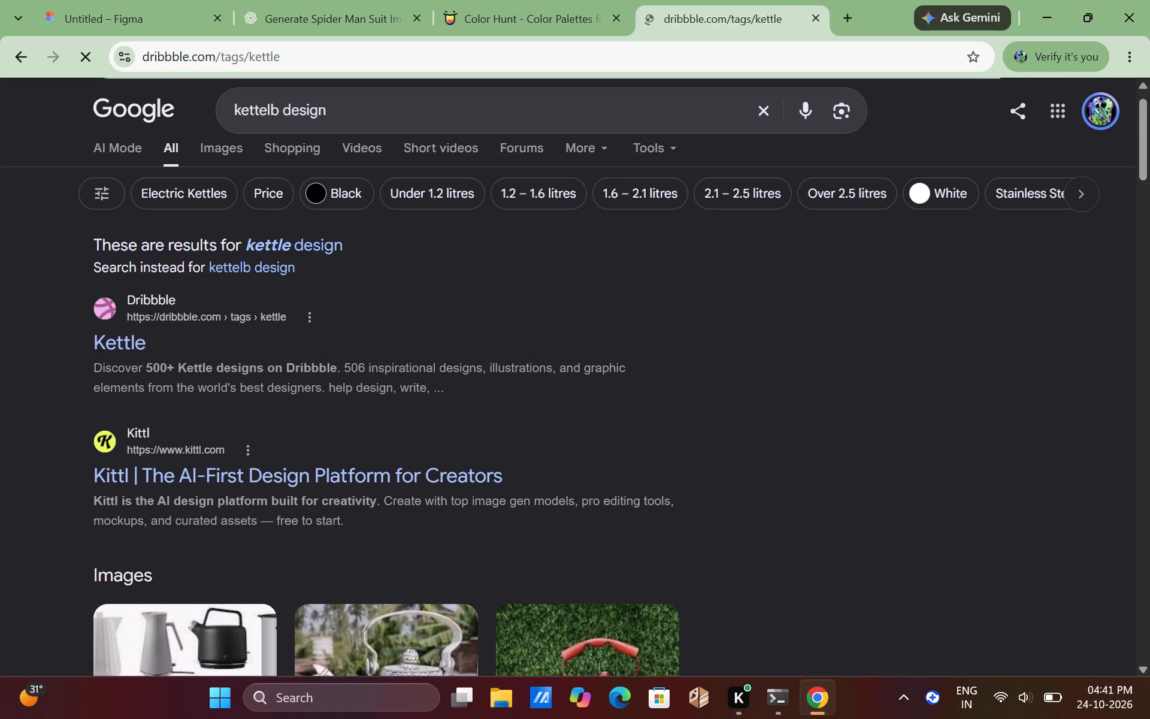
{"action": "left_click", "coordinate": [121, 469]}
{"action": "scroll", "coordinate": [121, 469], "scroll_direction": "down", "scroll_amount": 1}
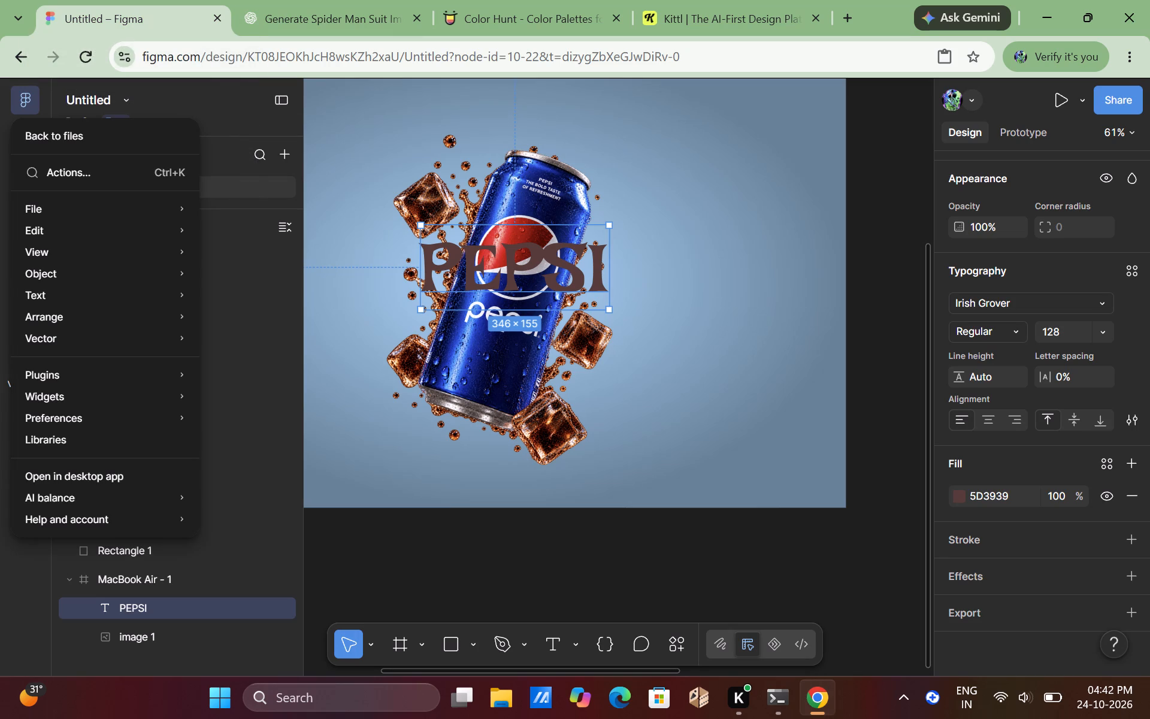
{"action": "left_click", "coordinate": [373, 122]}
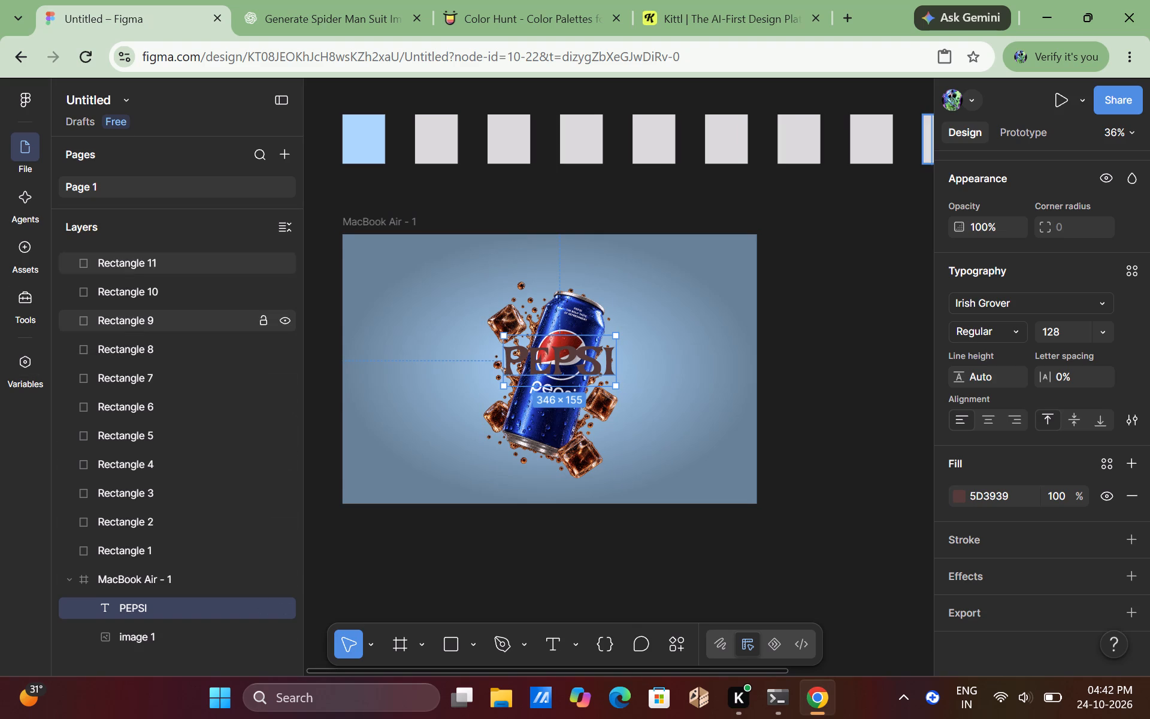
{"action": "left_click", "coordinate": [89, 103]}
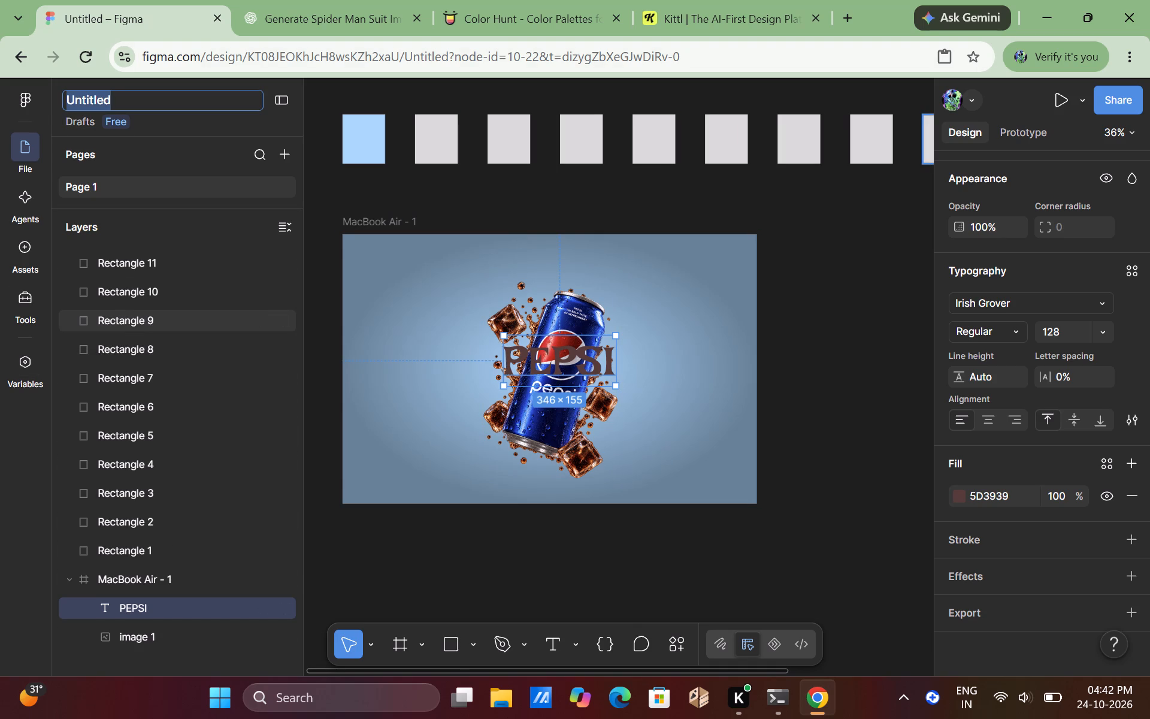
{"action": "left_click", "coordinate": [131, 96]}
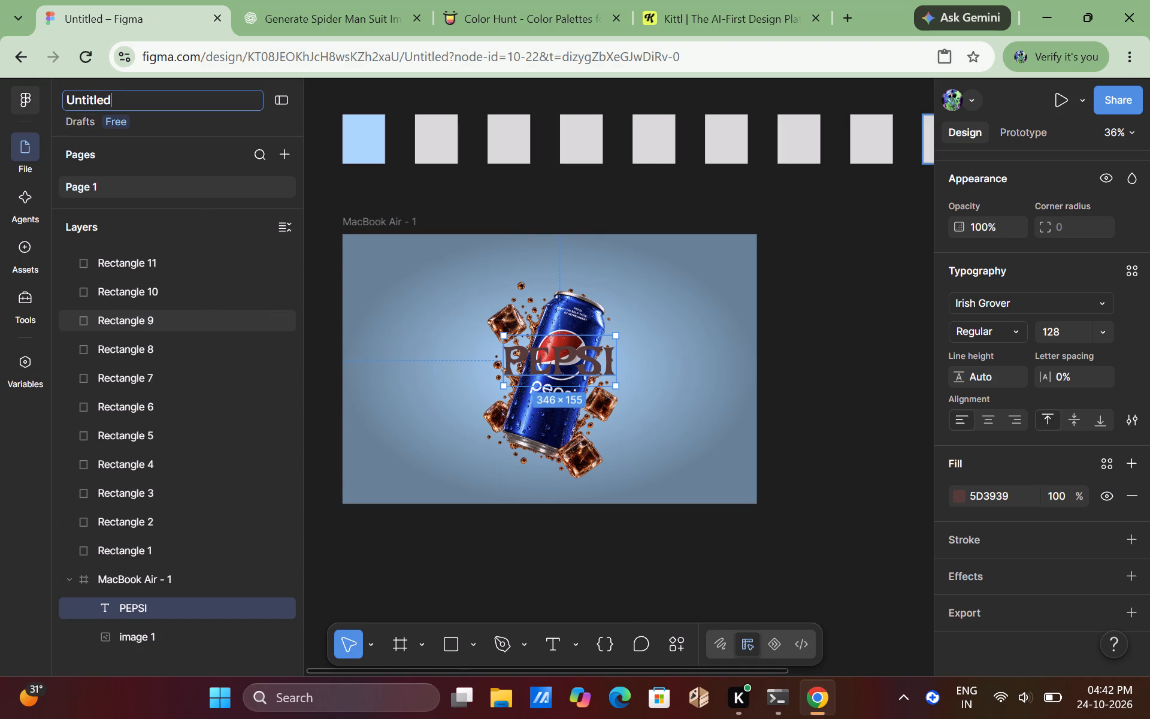
Leave the Pepsi design for the file browser and look through the recently viewed files.
{"action": "left_click", "coordinate": [22, 103]}
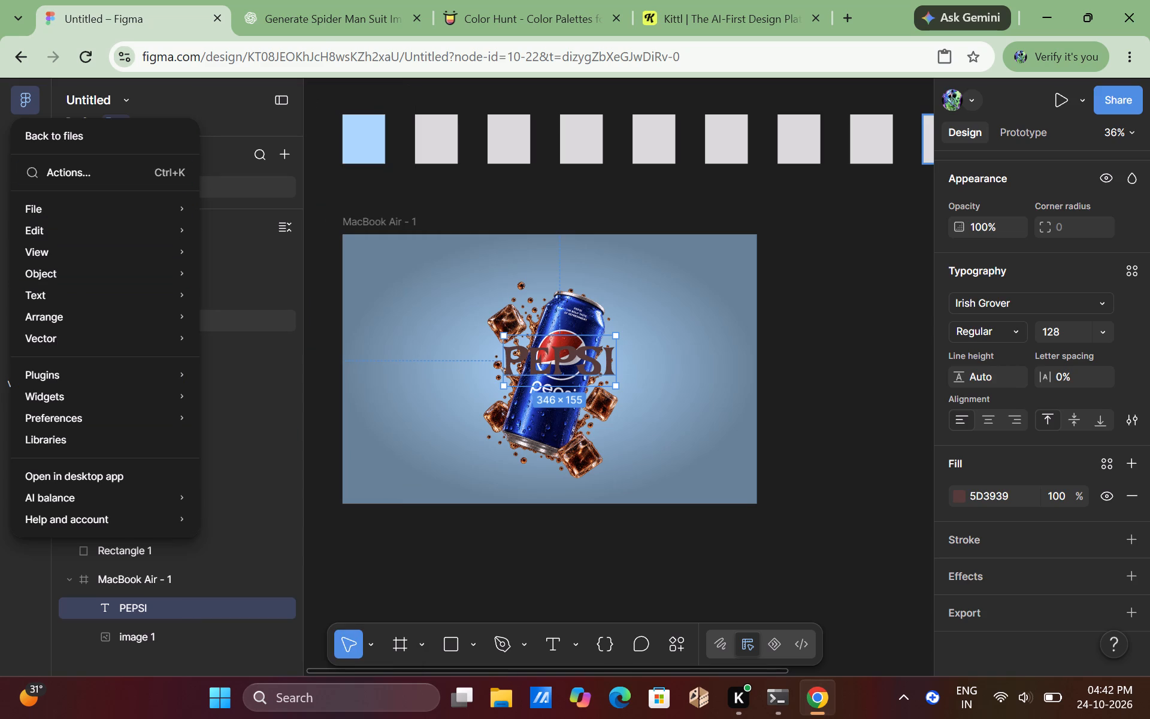
{"action": "left_click", "coordinate": [82, 131]}
{"action": "scroll", "coordinate": [325, 248], "scroll_direction": "down", "scroll_amount": 1}
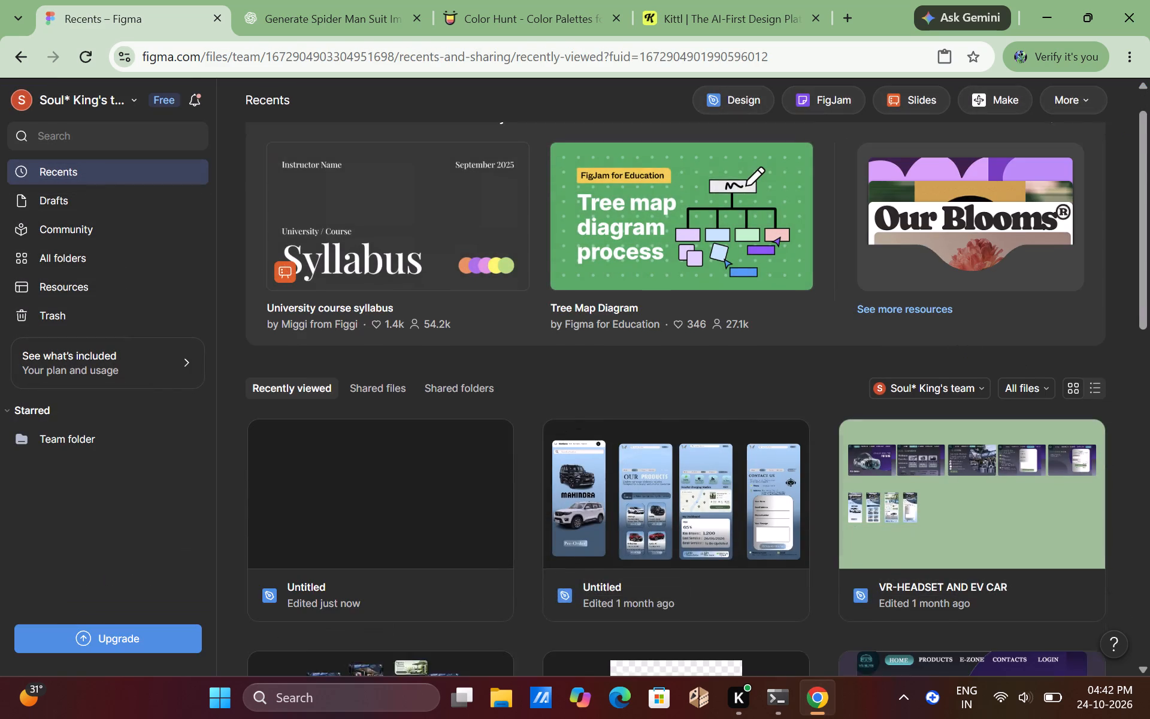
{"action": "scroll", "coordinate": [325, 248], "scroll_direction": "down", "scroll_amount": 2}
{"action": "scroll", "coordinate": [633, 390], "scroll_direction": "down", "scroll_amount": 2}
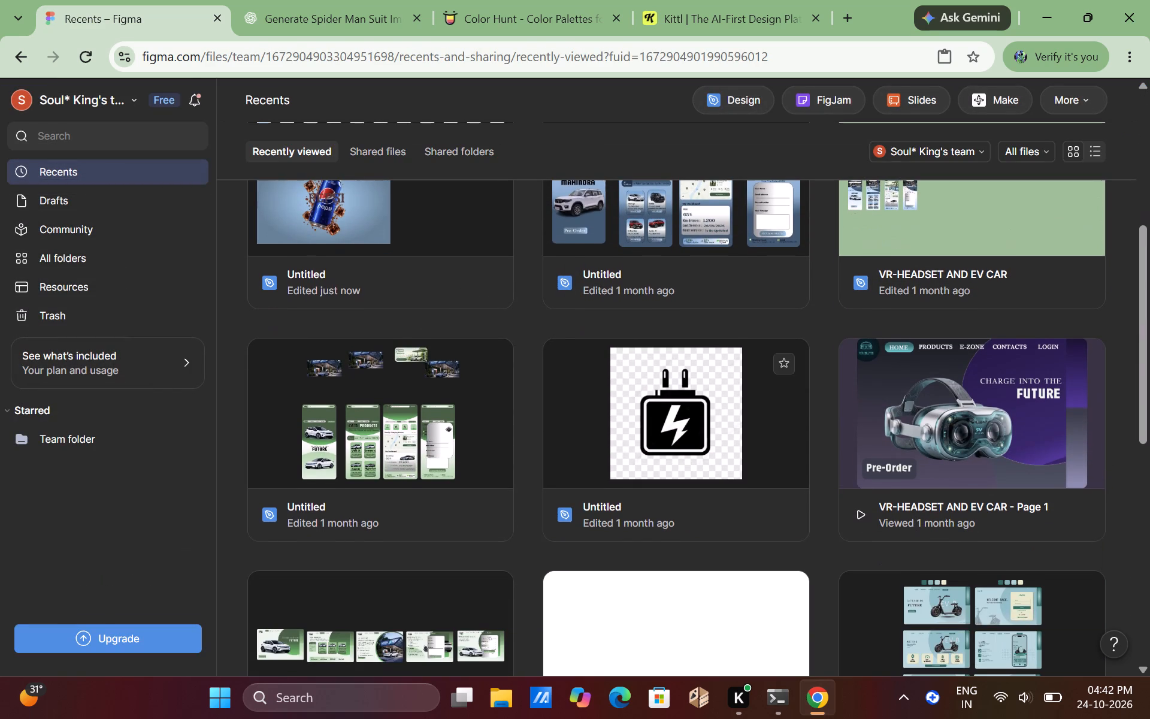
{"action": "scroll", "coordinate": [440, 421], "scroll_direction": "down", "scroll_amount": 1}
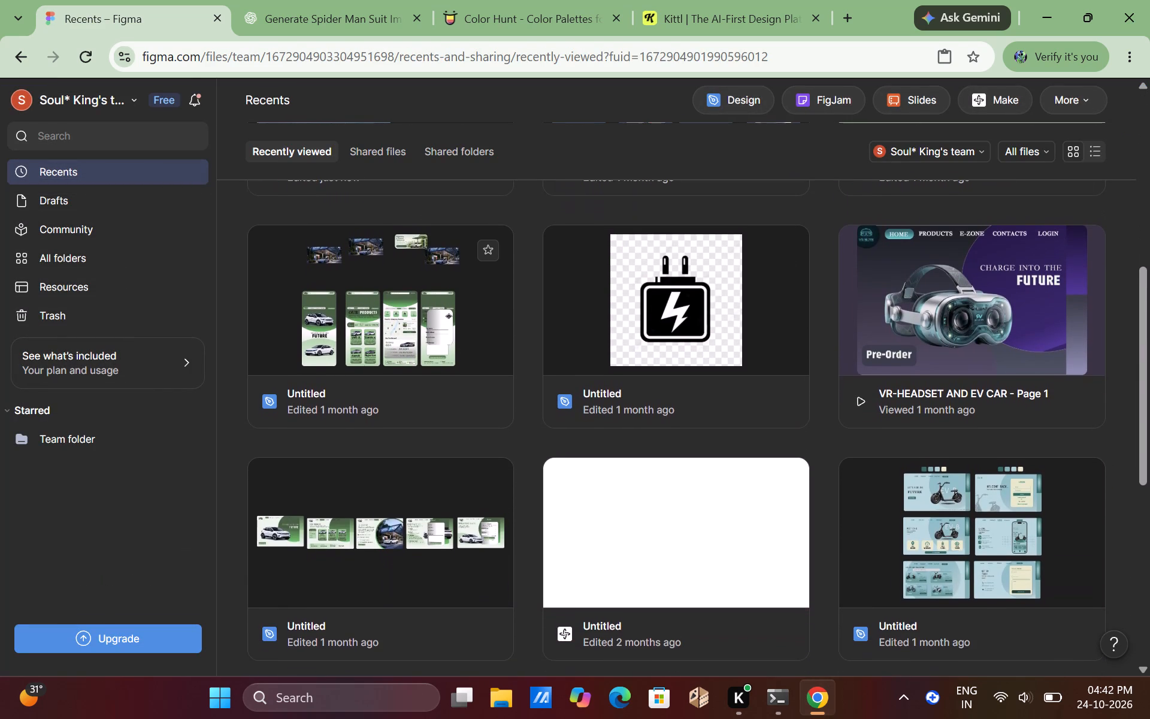
{"action": "scroll", "coordinate": [440, 421], "scroll_direction": "down", "scroll_amount": 3}
{"action": "scroll", "coordinate": [440, 421], "scroll_direction": "up", "scroll_amount": 2}
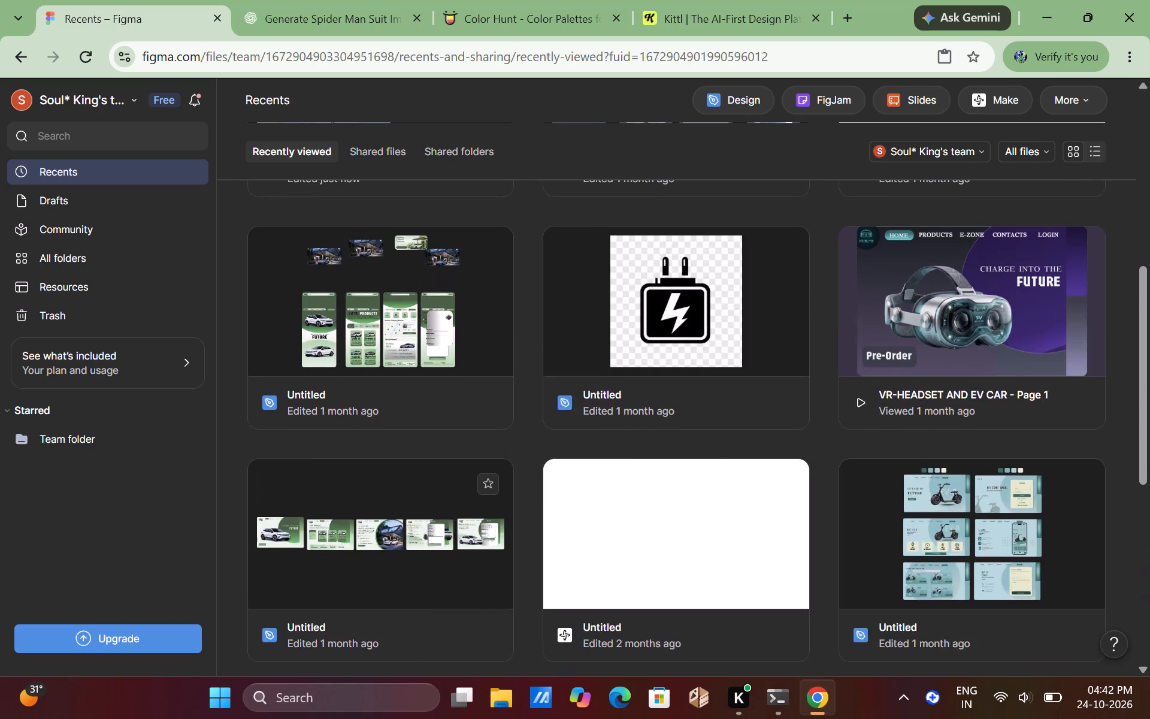
{"action": "scroll", "coordinate": [440, 421], "scroll_direction": "up", "scroll_amount": 2}
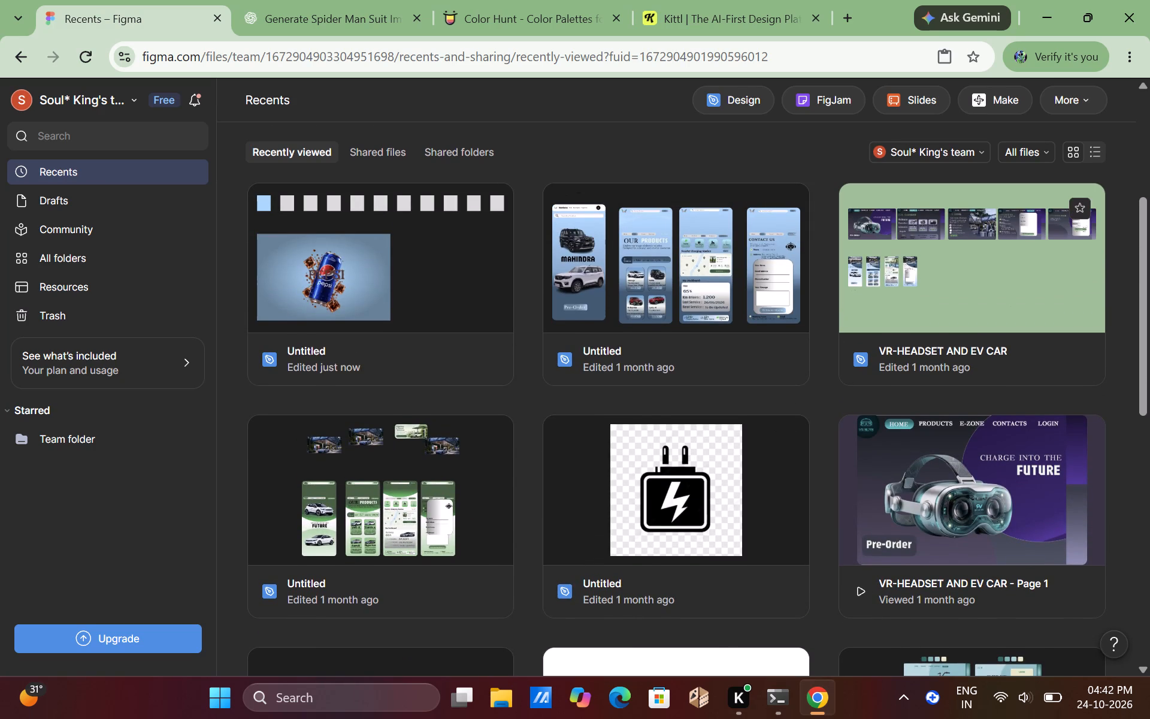
Open the "VR-HEADSET AND EV CAR - Page 1" prototype, look at its home screen, and return to the recent files.
{"action": "double_click", "coordinate": [893, 293]}
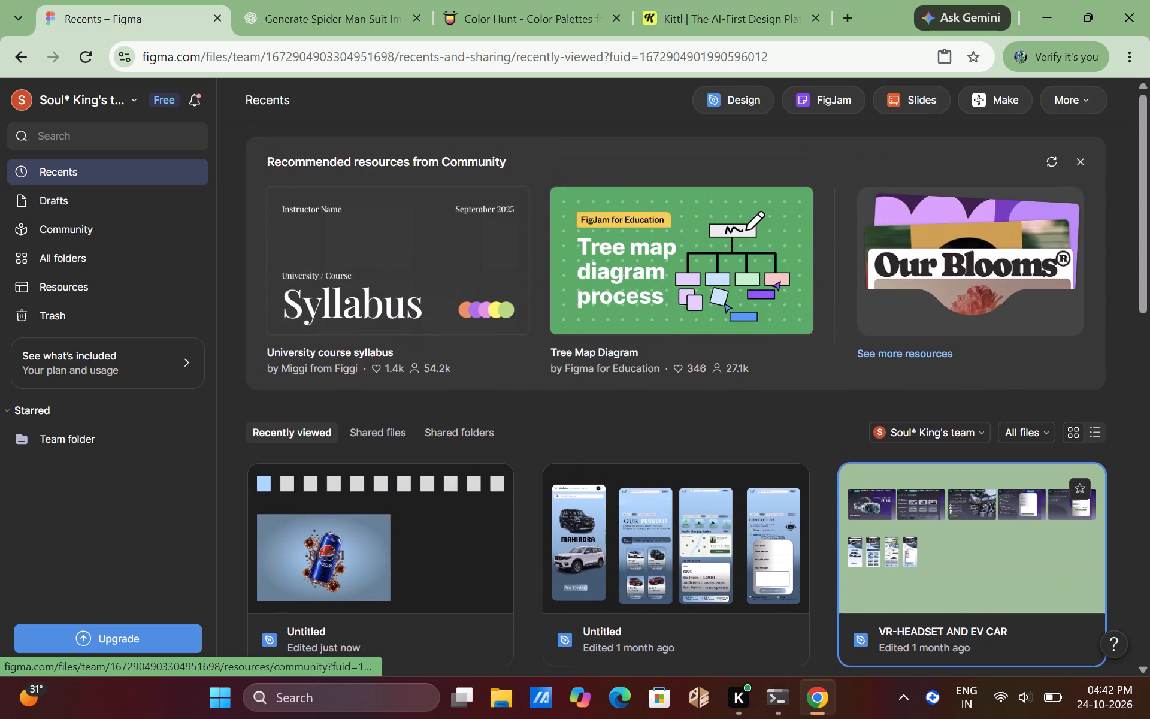
{"action": "scroll", "coordinate": [828, 464], "scroll_direction": "down", "scroll_amount": 4}
{"action": "double_click", "coordinate": [898, 506]}
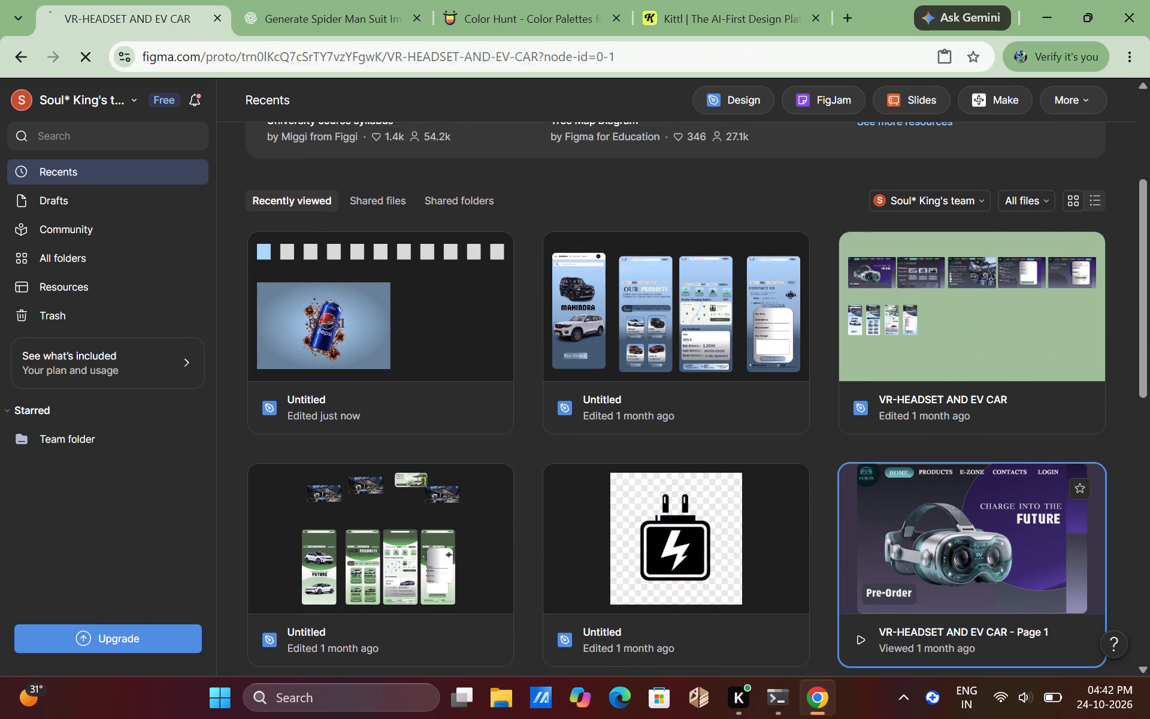
{"action": "scroll", "coordinate": [633, 460], "scroll_direction": "down", "scroll_amount": 4}
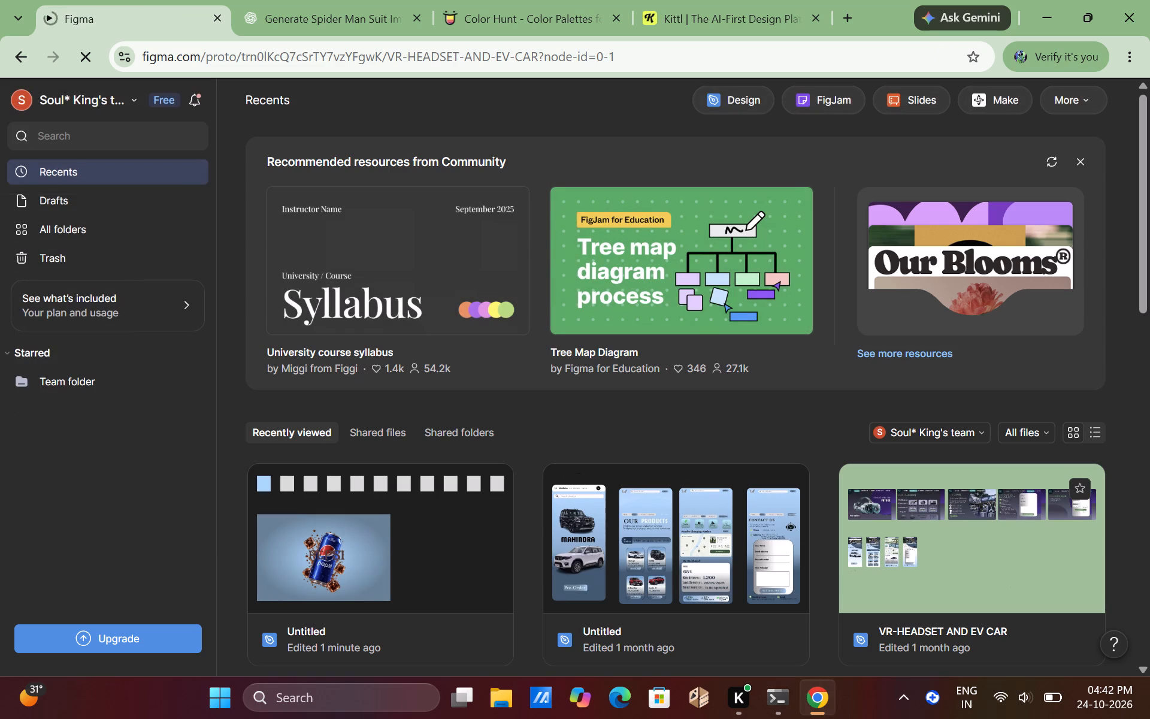
{"action": "scroll", "coordinate": [633, 460], "scroll_direction": "down", "scroll_amount": 4}
{"action": "scroll", "coordinate": [538, 387], "scroll_direction": "down", "scroll_amount": 1}
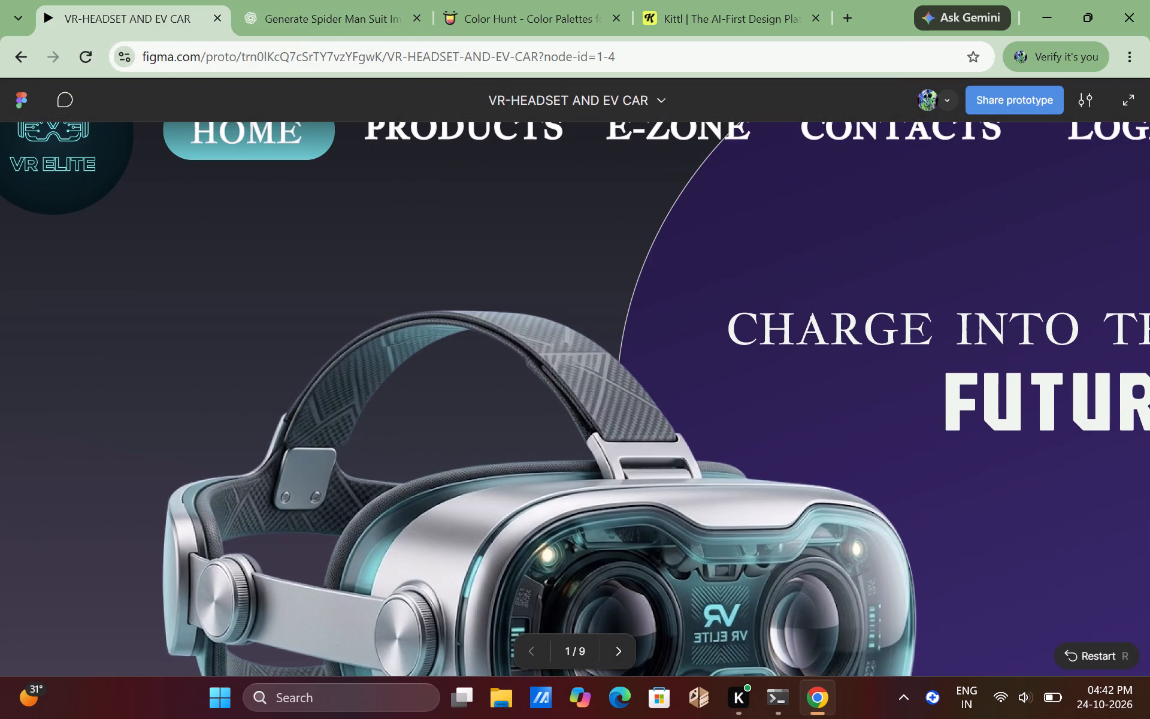
{"action": "left_click", "coordinate": [17, 52]}
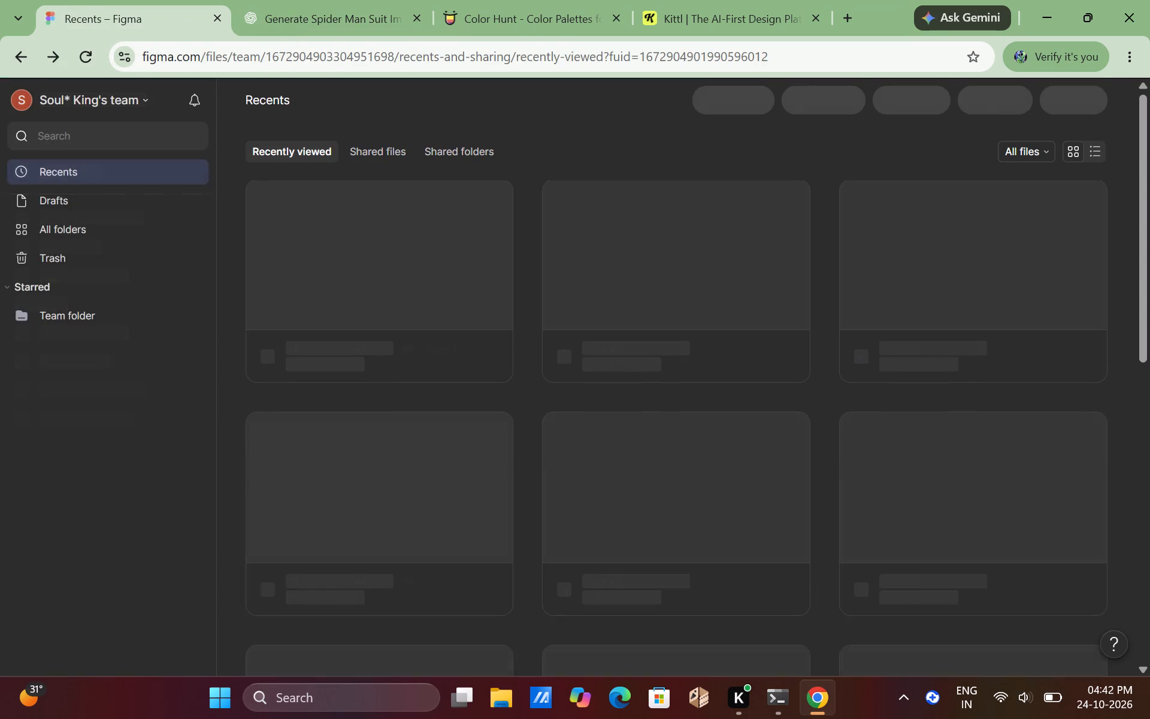
Look through the whole list of recently viewed files for earlier design work.
{"action": "scroll", "coordinate": [378, 260], "scroll_direction": "down", "scroll_amount": 2}
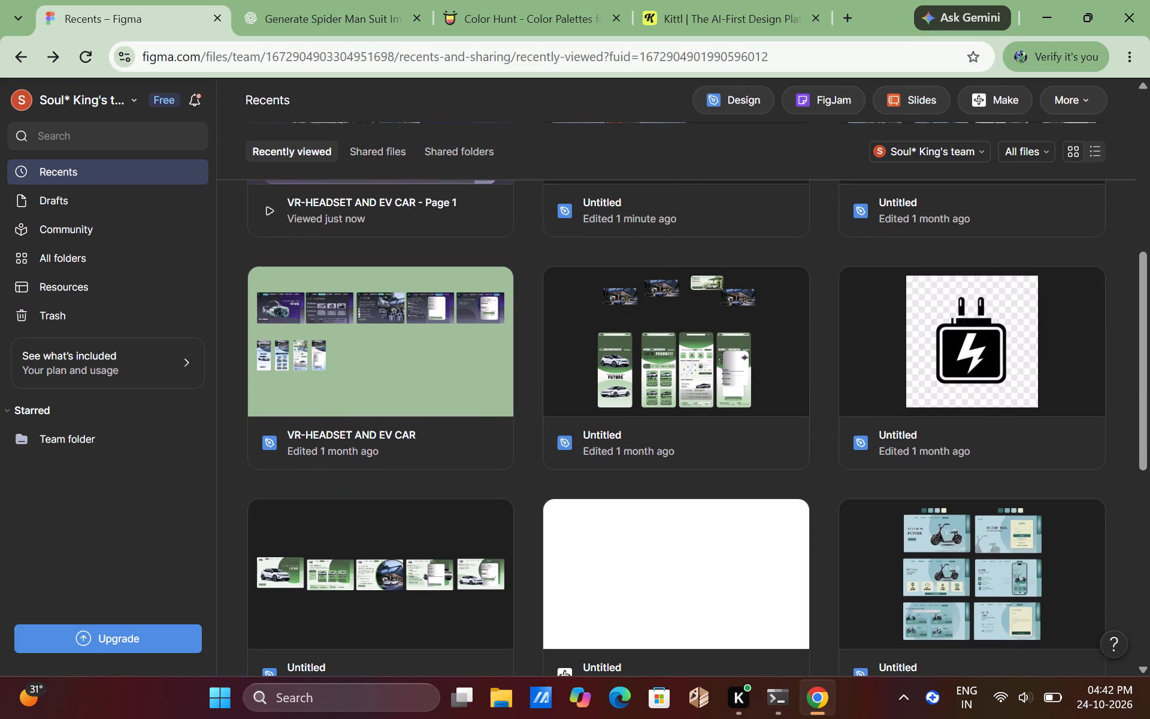
{"action": "scroll", "coordinate": [378, 260], "scroll_direction": "down", "scroll_amount": 1}
{"action": "scroll", "coordinate": [696, 355], "scroll_direction": "down", "scroll_amount": 3}
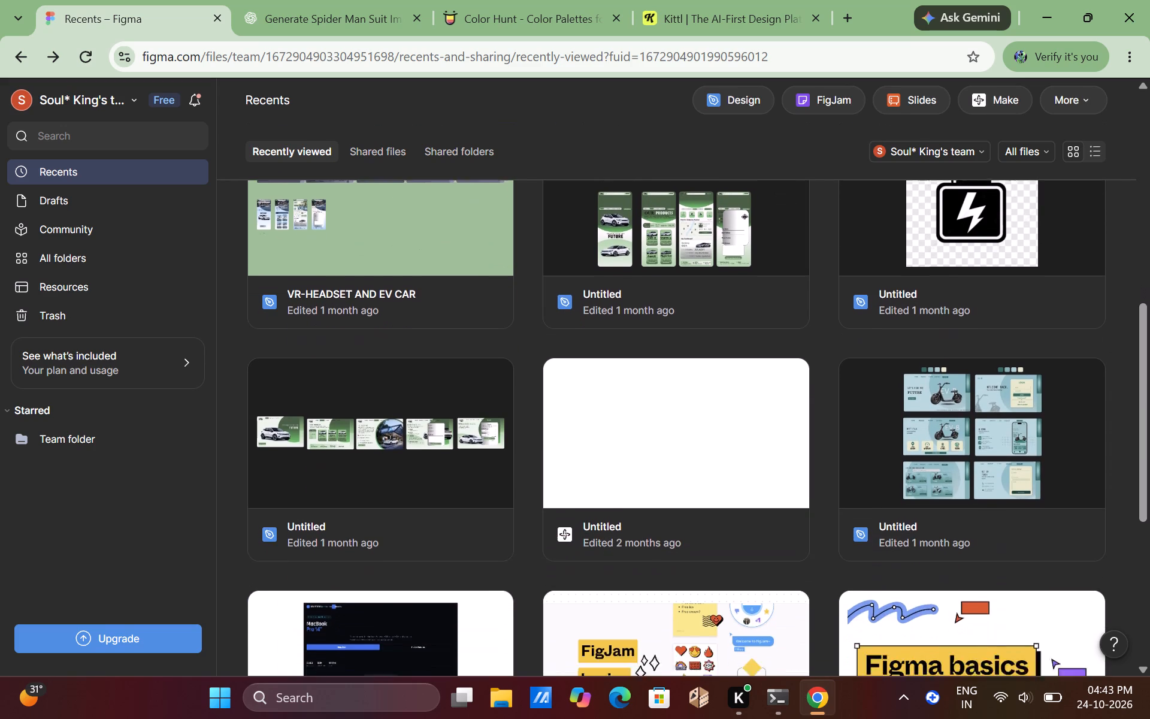
{"action": "scroll", "coordinate": [696, 355], "scroll_direction": "down", "scroll_amount": 3}
{"action": "scroll", "coordinate": [696, 355], "scroll_direction": "up", "scroll_amount": 3}
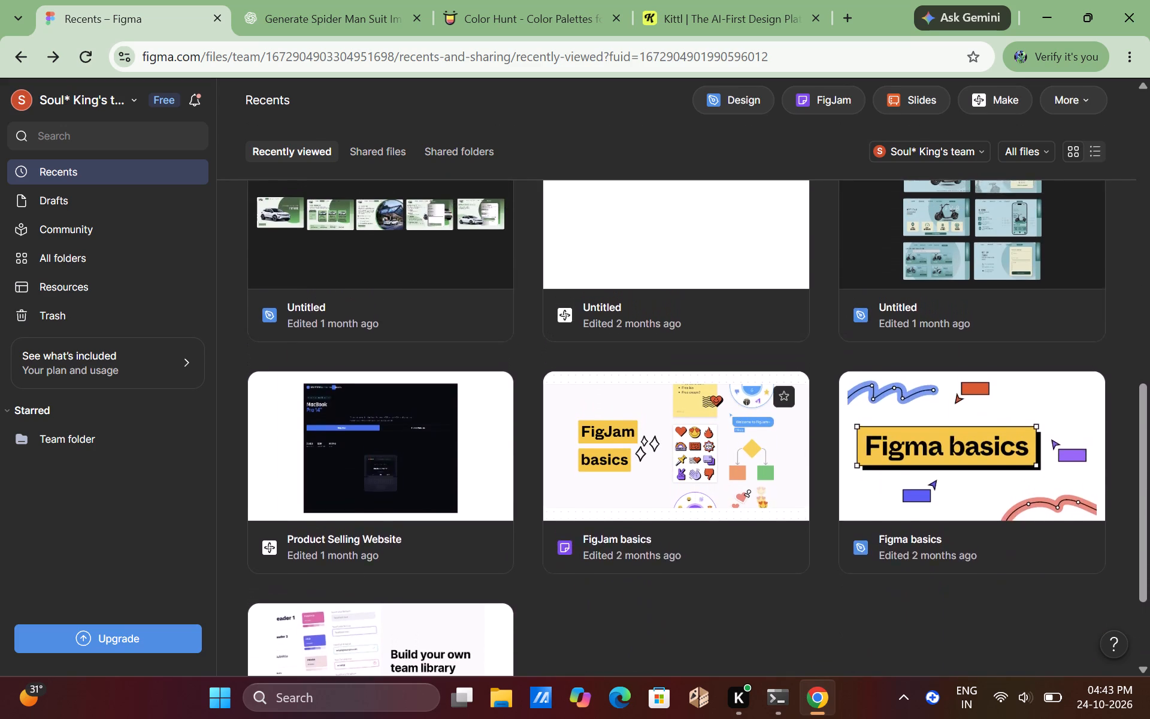
{"action": "scroll", "coordinate": [696, 355], "scroll_direction": "up", "scroll_amount": 5}
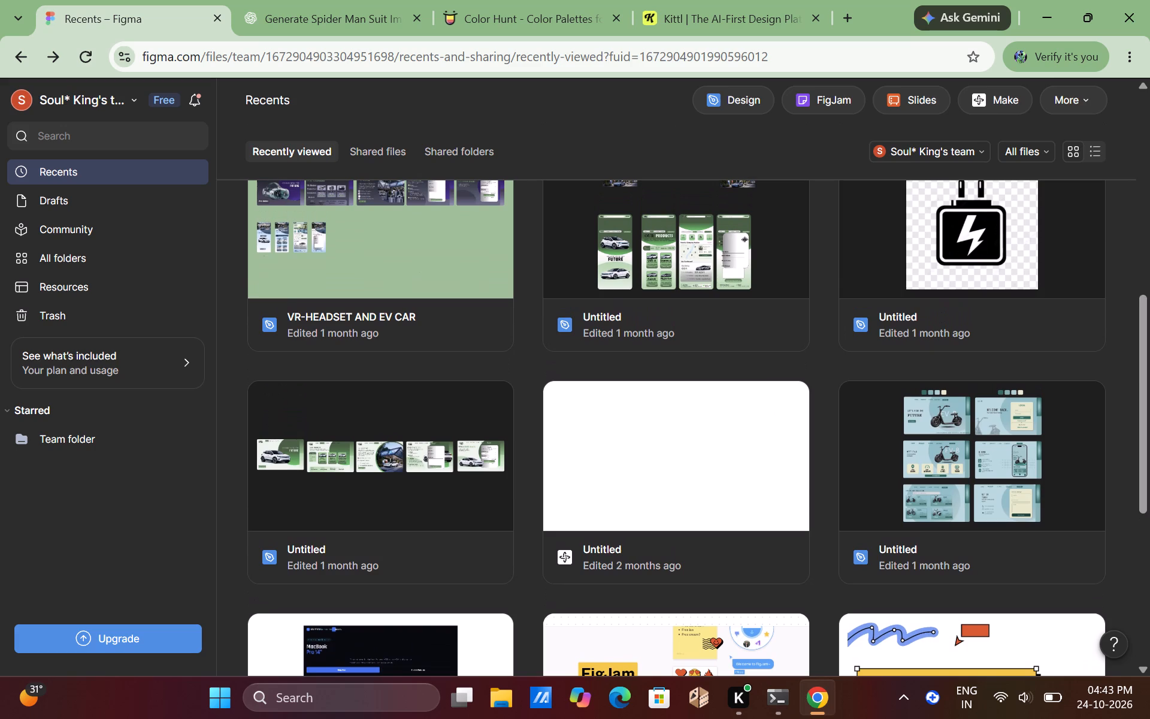
{"action": "scroll", "coordinate": [612, 367], "scroll_direction": "up", "scroll_amount": 1}
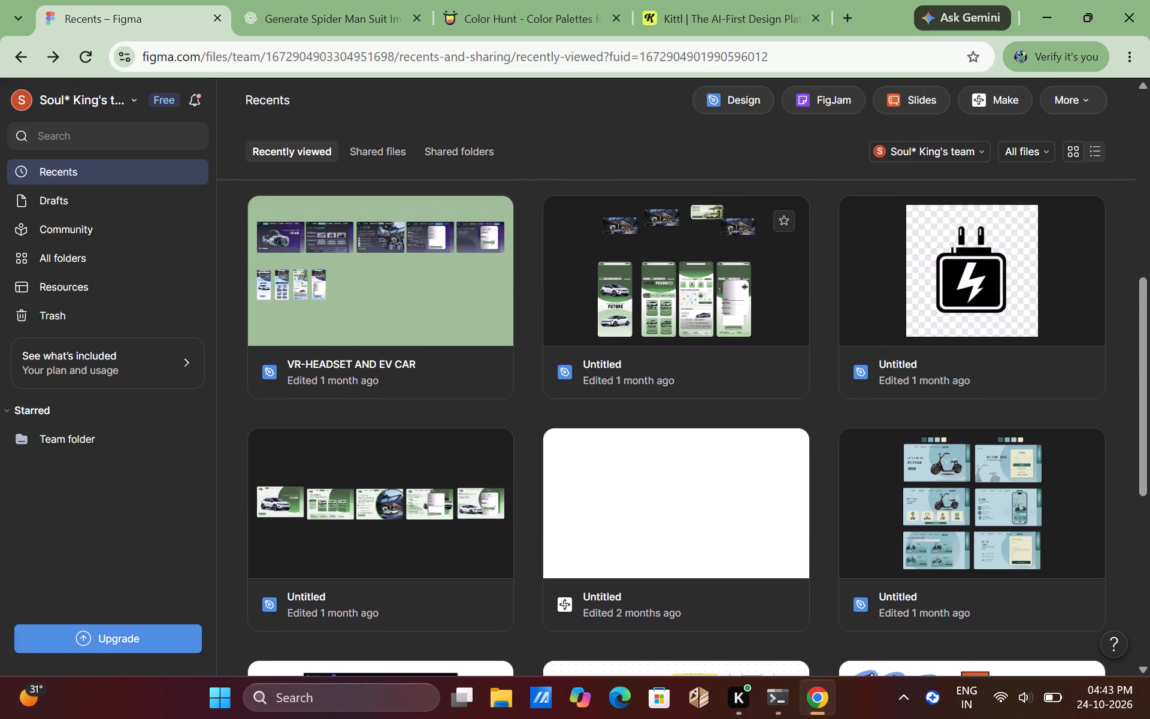
{"action": "scroll", "coordinate": [612, 367], "scroll_direction": "up", "scroll_amount": 1}
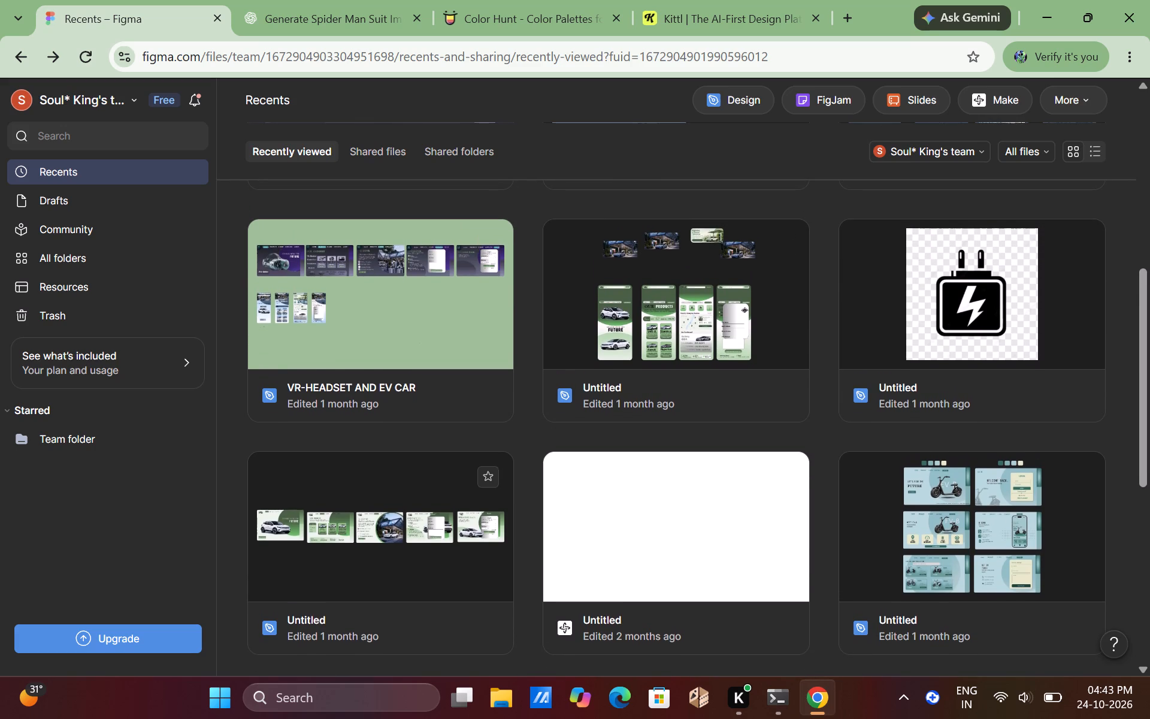
Open the "VR-HEADSET AND EV CAR" design file from the recent files.
{"action": "left_click", "coordinate": [387, 319]}
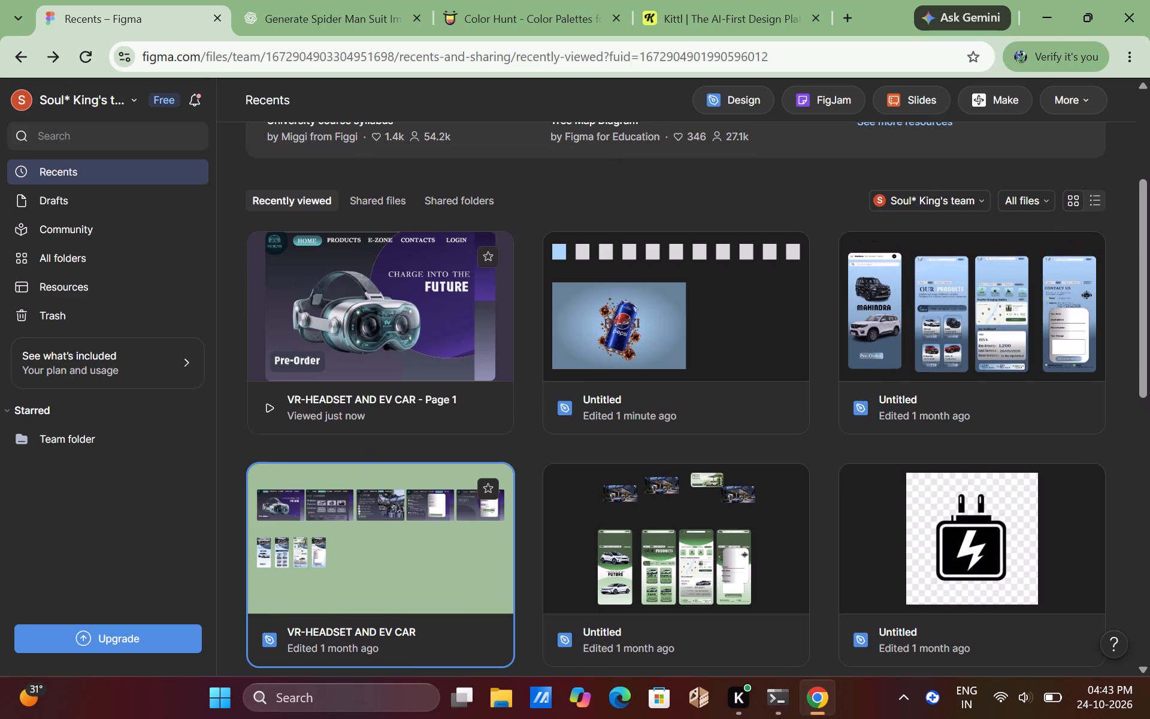
{"action": "left_click", "coordinate": [399, 536]}
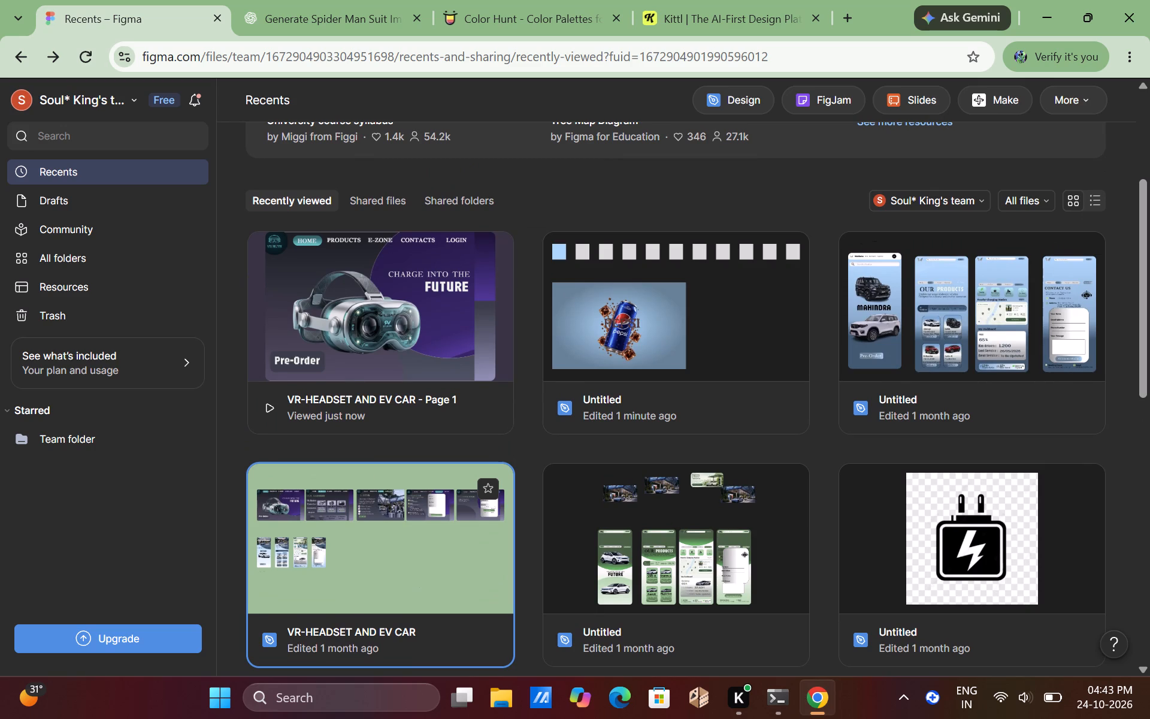
{"action": "scroll", "coordinate": [399, 536], "scroll_direction": "down", "scroll_amount": 1}
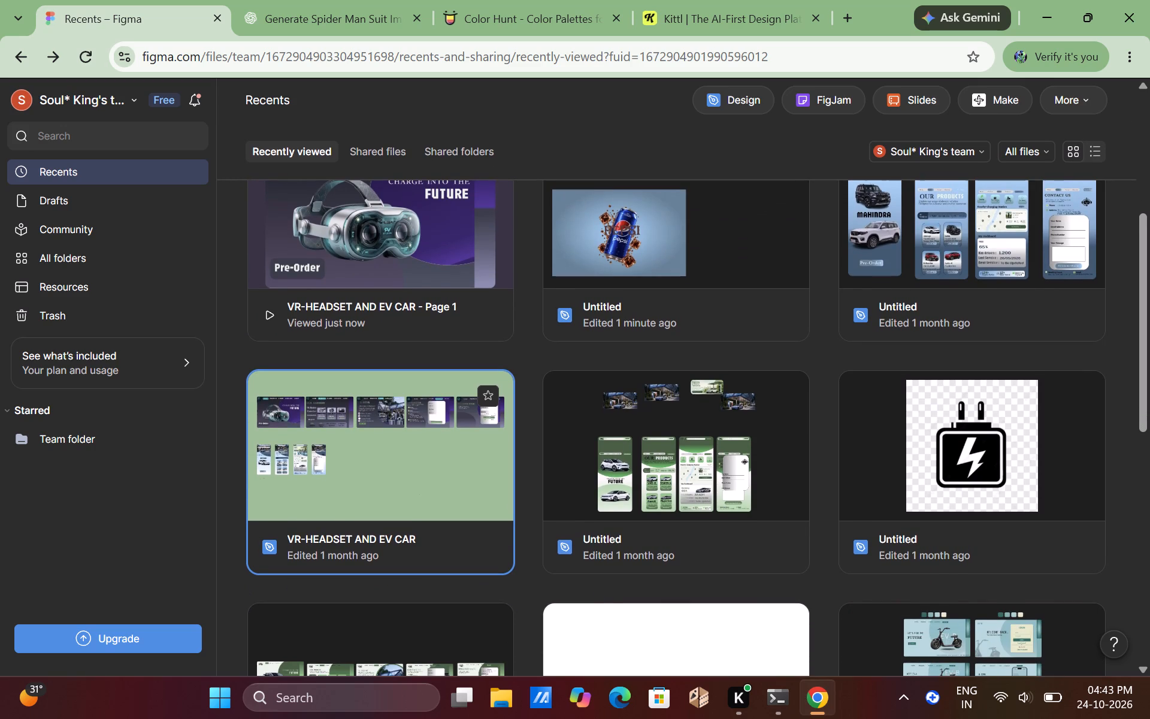
{"action": "right_click", "coordinate": [386, 497]}
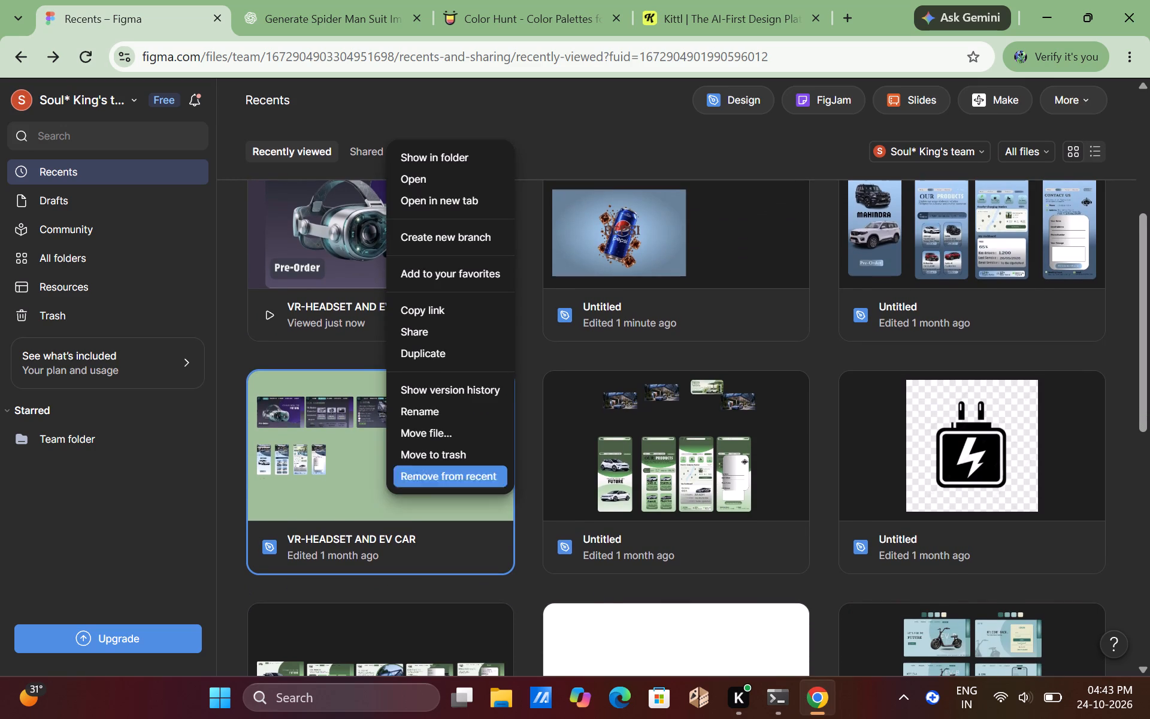
{"action": "left_click", "coordinate": [450, 171]}
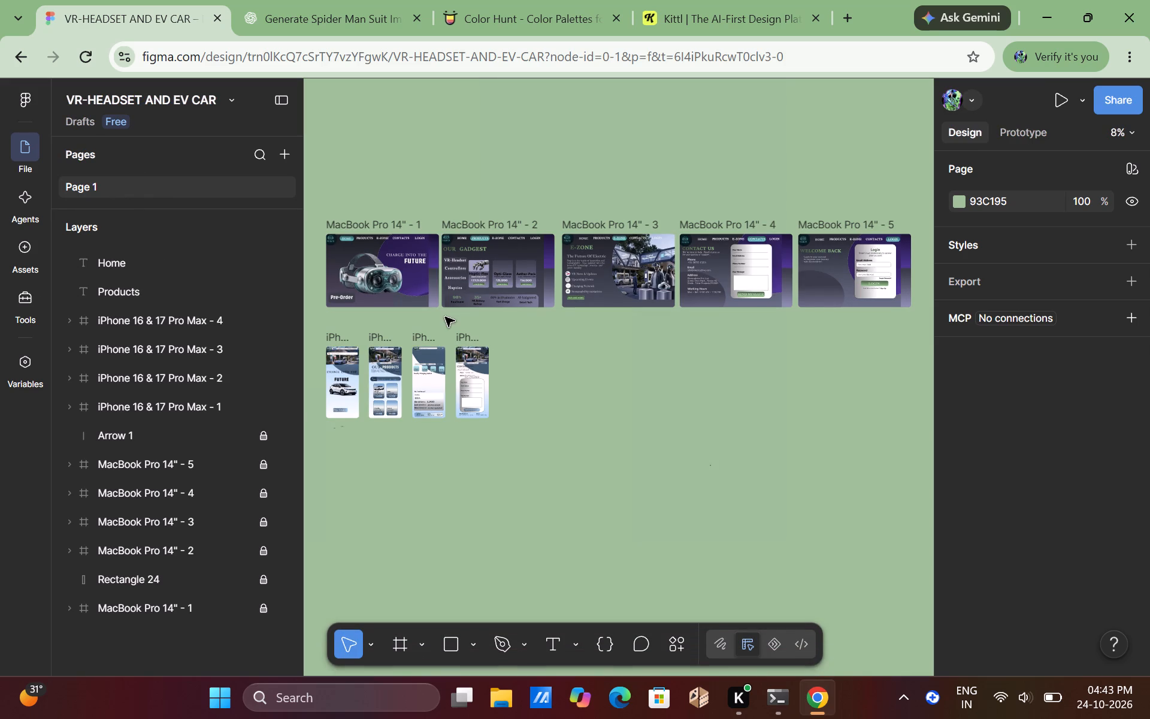
Examine the four iPhone 16 & 17 Pro Max frames, minimizing the interface for a wider canvas view.
{"action": "scroll", "coordinate": [445, 317], "scroll_direction": "right", "scroll_amount": 1}
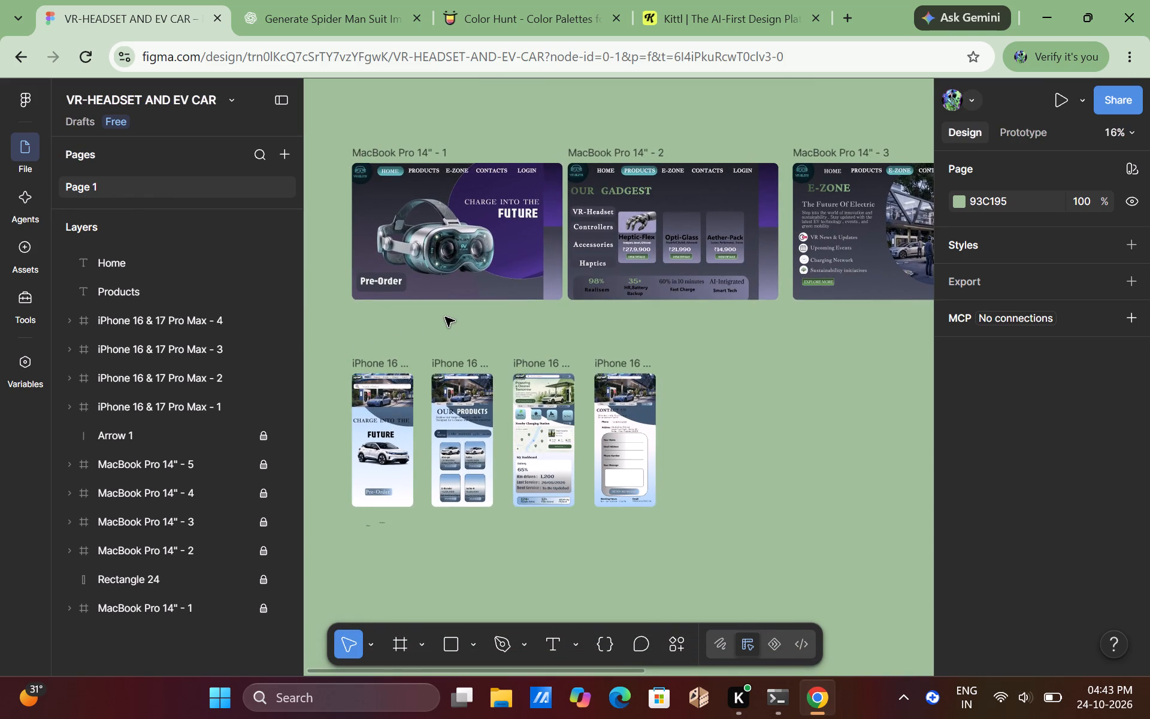
{"action": "scroll", "coordinate": [445, 317], "scroll_direction": "down", "scroll_amount": 2}
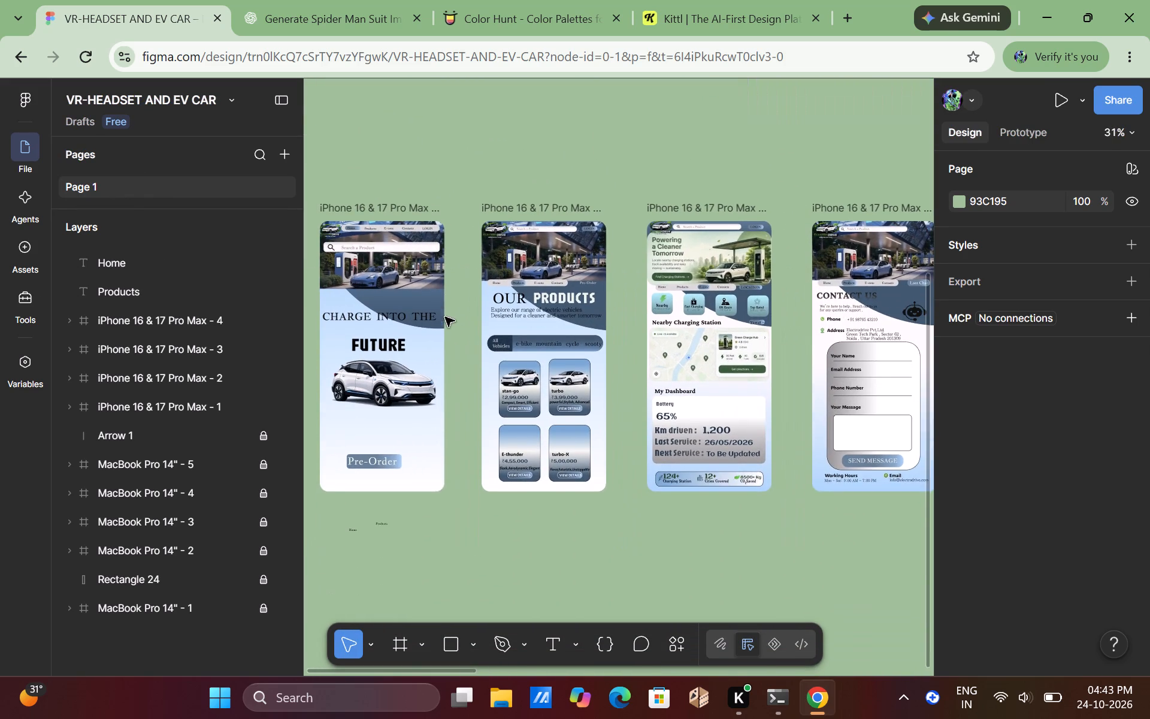
{"action": "scroll", "coordinate": [445, 317], "scroll_direction": "down", "scroll_amount": 1}
{"action": "scroll", "coordinate": [445, 317], "scroll_direction": "right", "scroll_amount": 1}
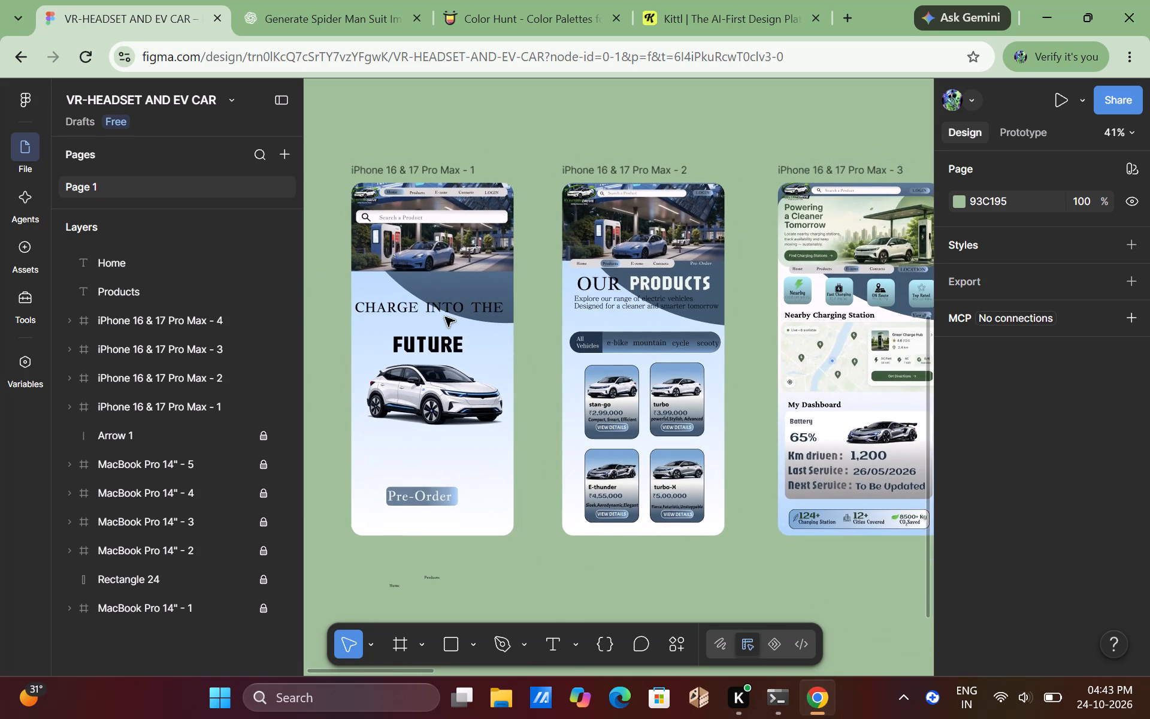
{"action": "scroll", "coordinate": [445, 317], "scroll_direction": "left", "scroll_amount": 1}
{"action": "scroll", "coordinate": [445, 317], "scroll_direction": "right", "scroll_amount": 1}
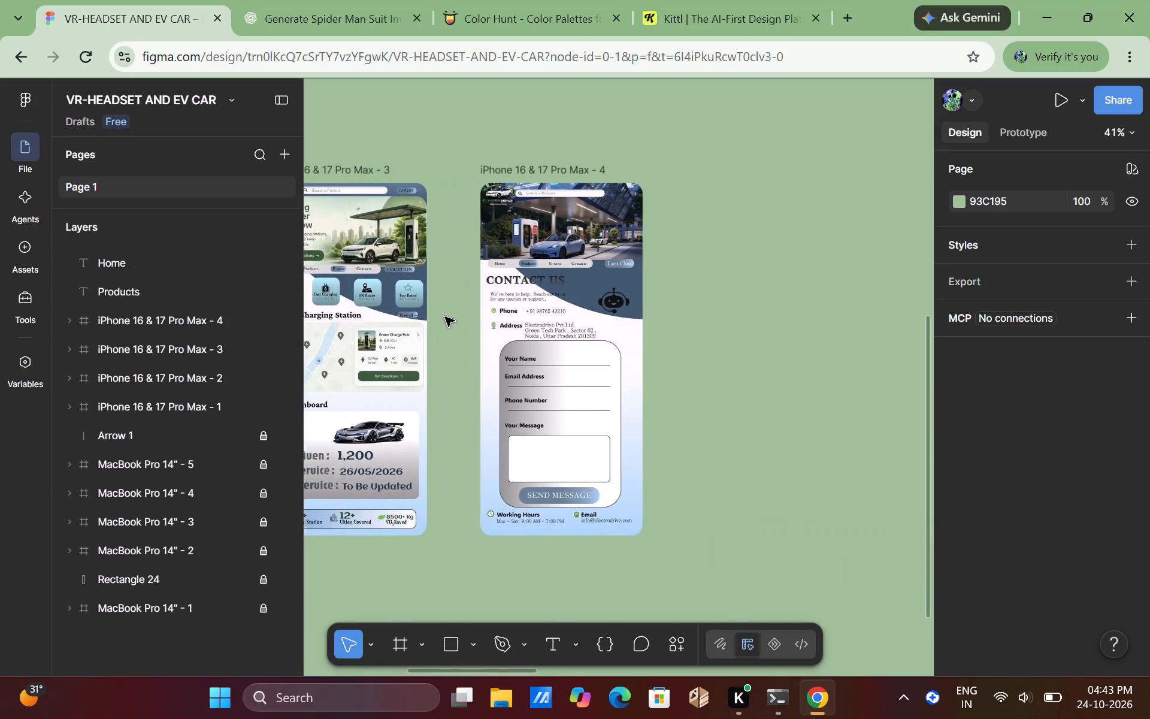
{"action": "scroll", "coordinate": [445, 317], "scroll_direction": "right", "scroll_amount": 1}
{"action": "left_click", "coordinate": [286, 102]}
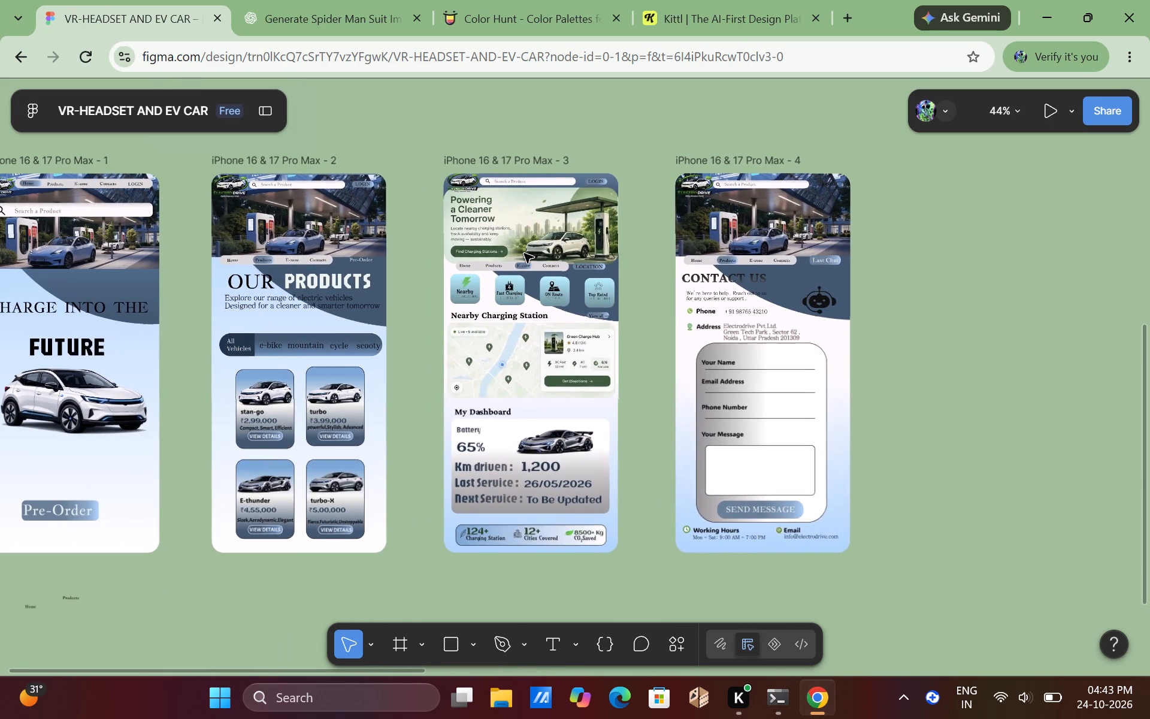
{"action": "scroll", "coordinate": [524, 253], "scroll_direction": "right", "scroll_amount": 1}
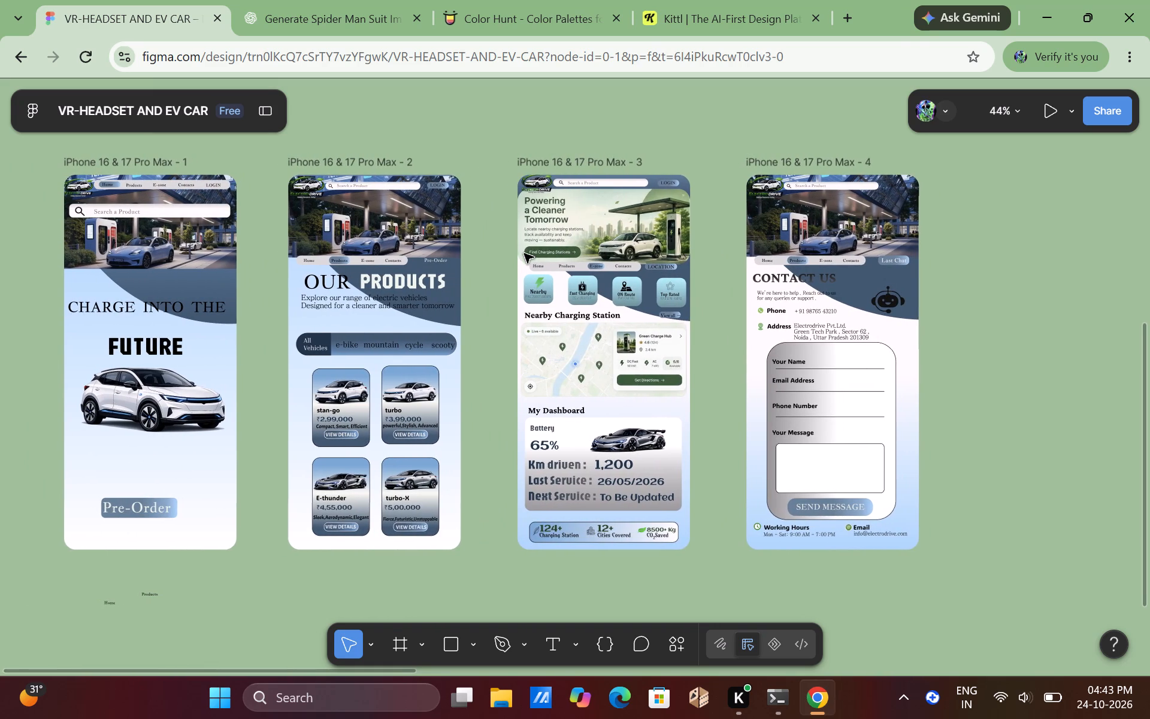
{"action": "scroll", "coordinate": [524, 253], "scroll_direction": "right", "scroll_amount": 1}
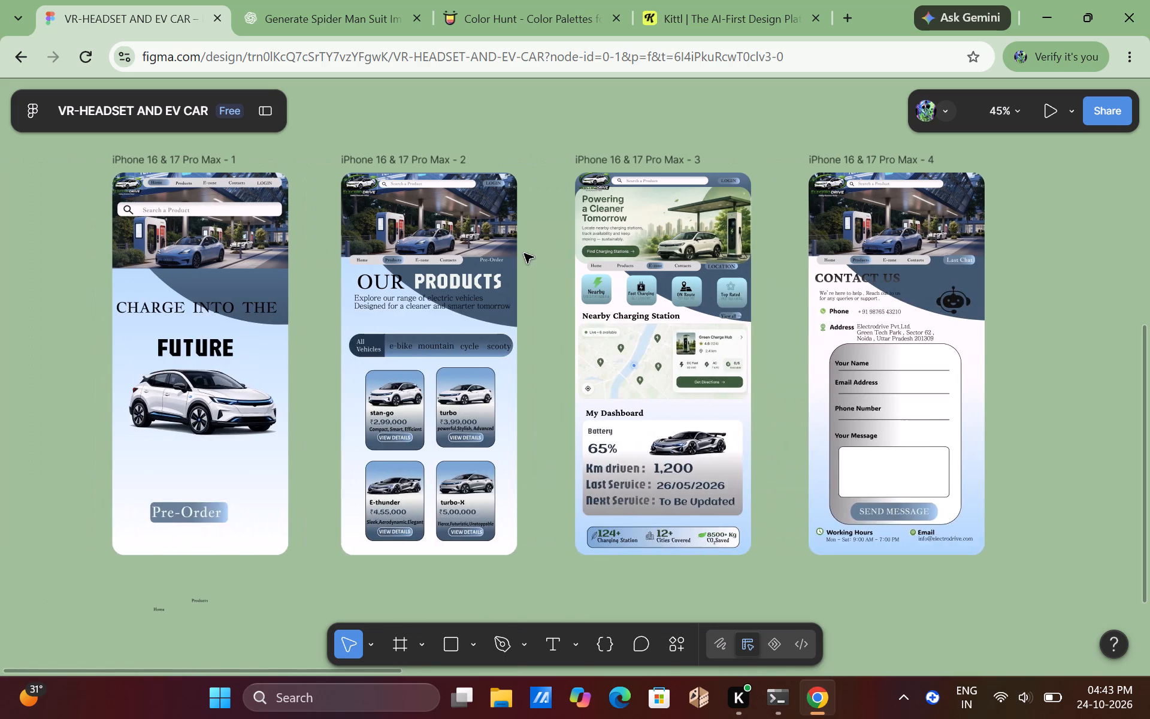
Examine the layout and styling of the MacBook Pro 14" frames, from the products page through the login page.
{"action": "scroll", "coordinate": [524, 253], "scroll_direction": "up", "scroll_amount": 6}
{"action": "scroll", "coordinate": [524, 253], "scroll_direction": "down", "scroll_amount": 1}
{"action": "scroll", "coordinate": [524, 253], "scroll_direction": "left", "scroll_amount": 4}
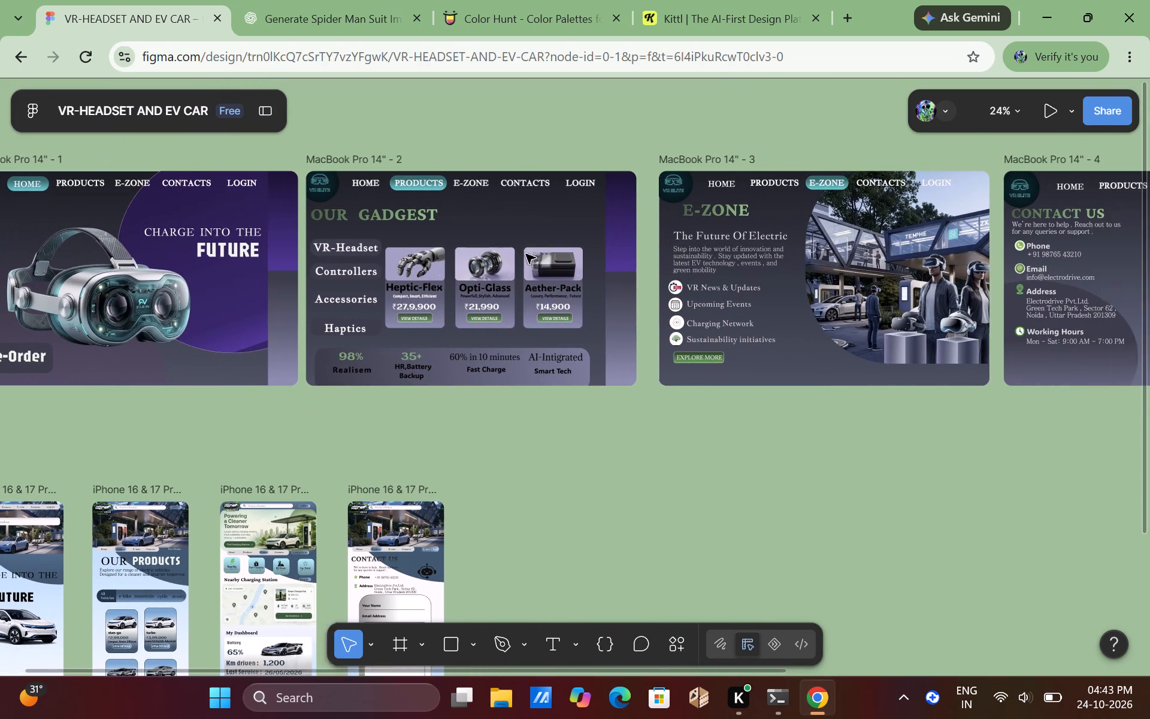
{"action": "scroll", "coordinate": [526, 254], "scroll_direction": "left", "scroll_amount": 4}
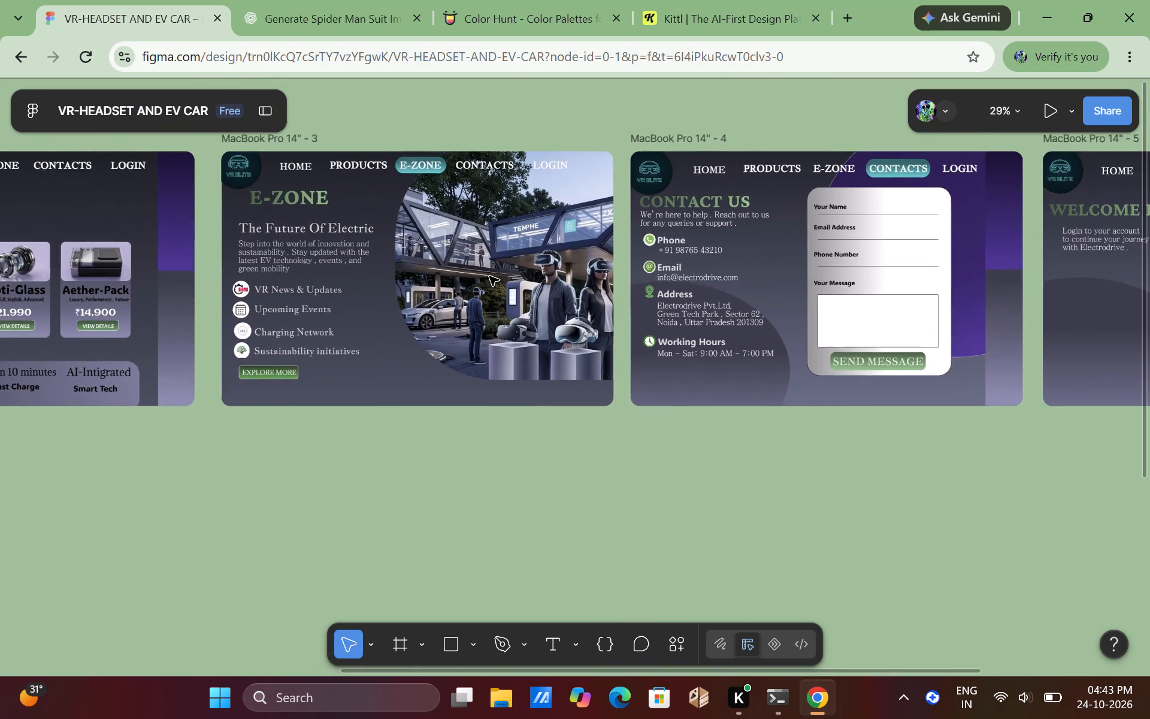
{"action": "scroll", "coordinate": [489, 276], "scroll_direction": "left", "scroll_amount": 7}
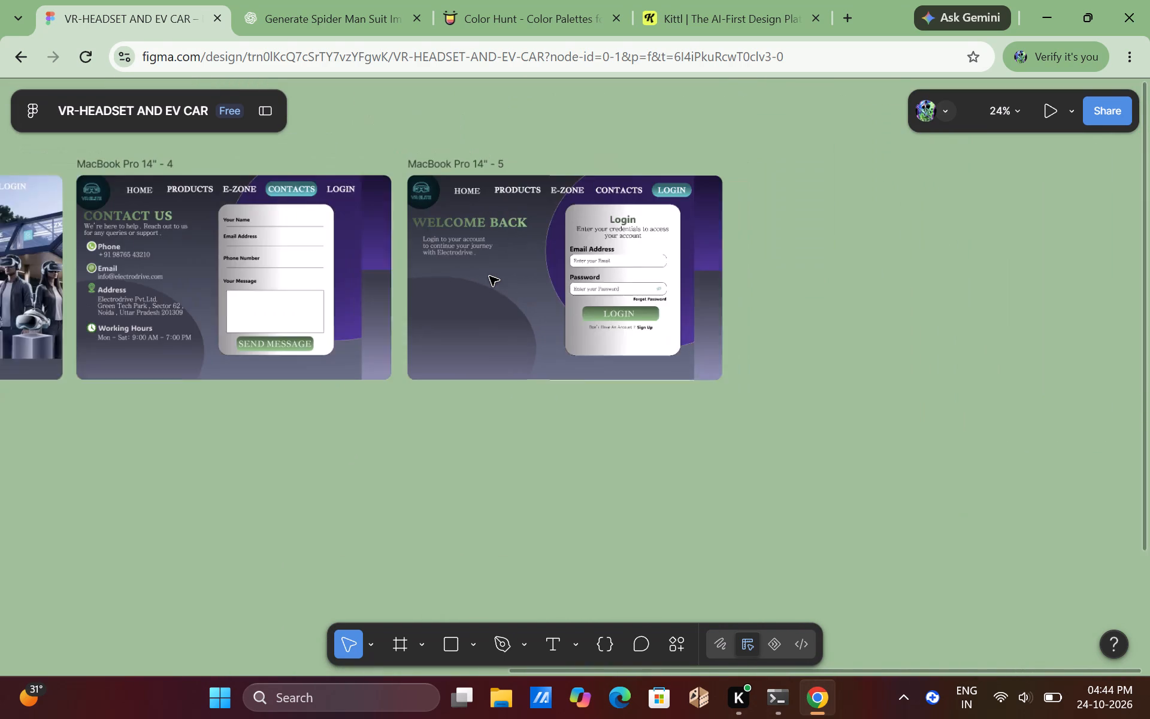
{"action": "scroll", "coordinate": [489, 276], "scroll_direction": "right", "scroll_amount": 3}
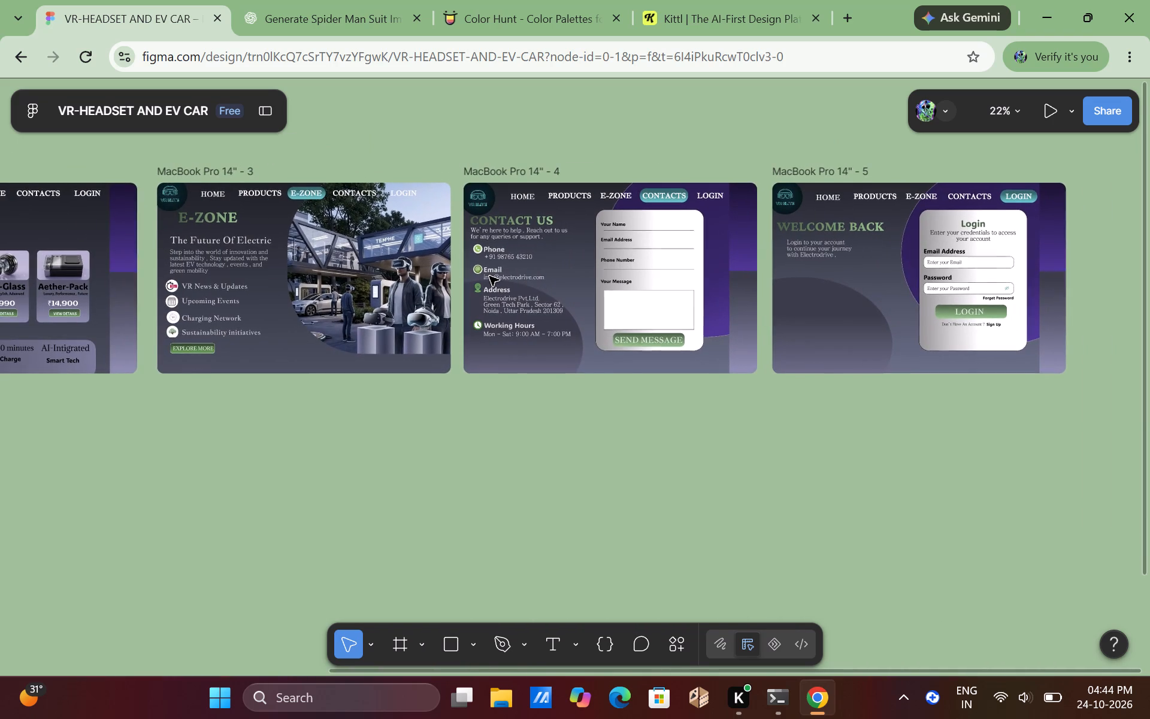
{"action": "scroll", "coordinate": [489, 276], "scroll_direction": "right", "scroll_amount": 2}
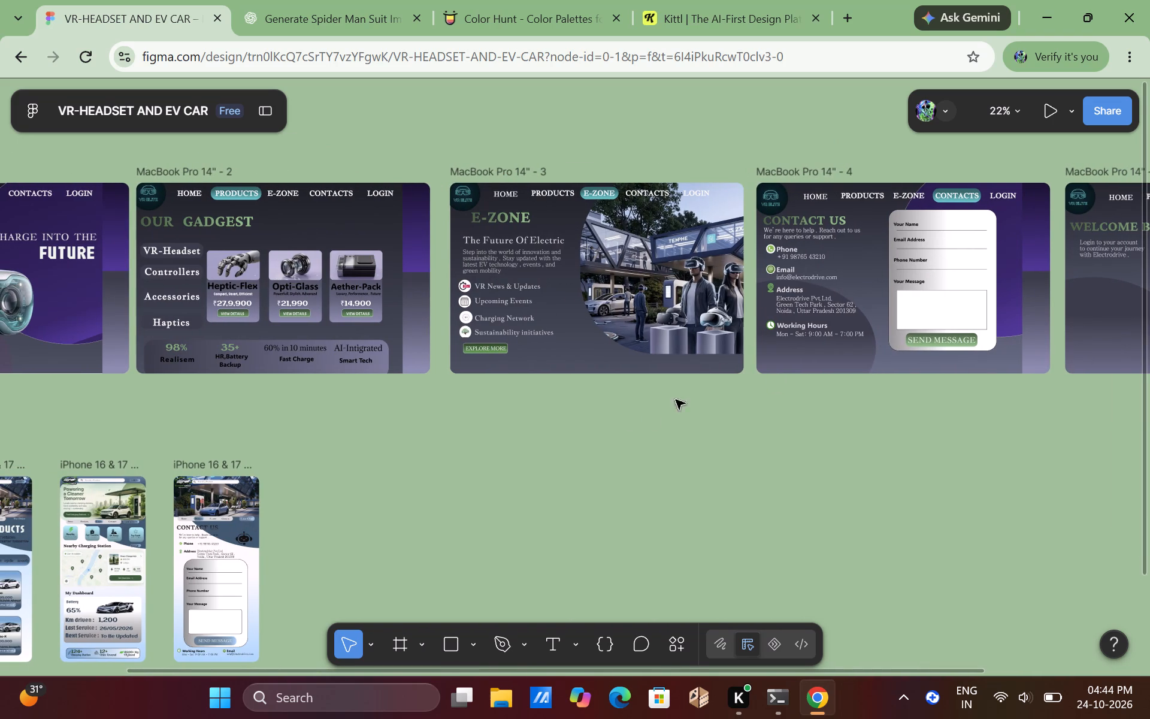
Examine the complete set of MacBook Pro 14" and iPhone frames together in one overview.
{"action": "scroll", "coordinate": [824, 340], "scroll_direction": "down", "scroll_amount": 1}
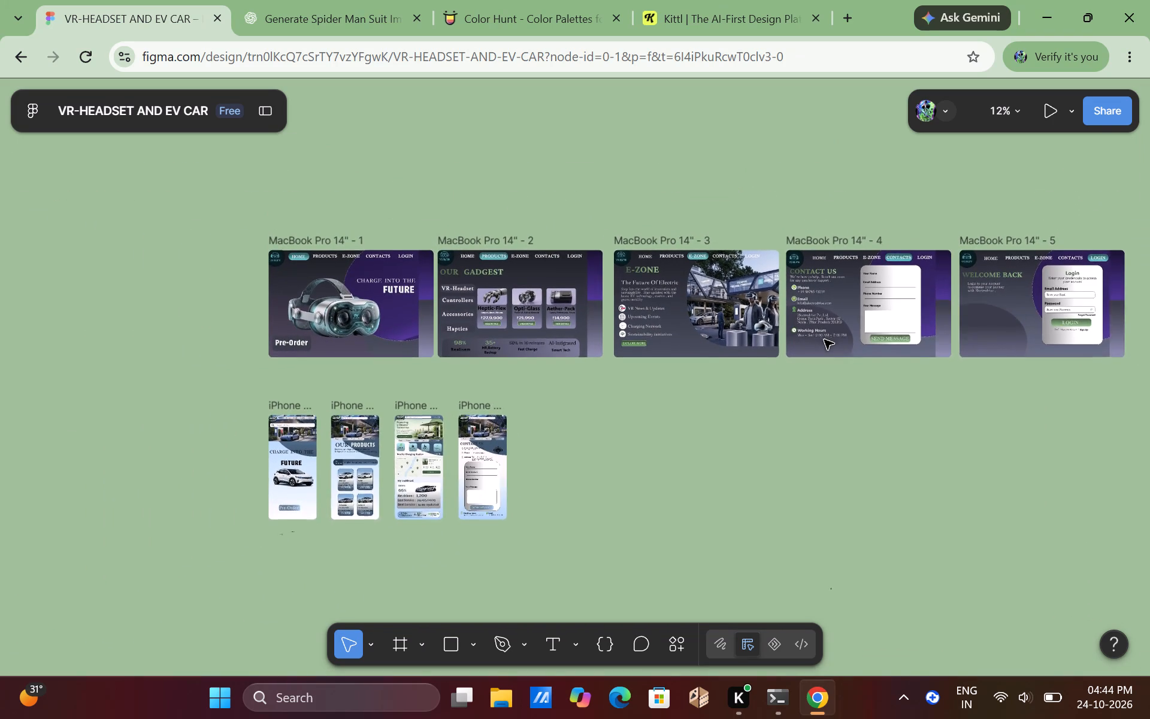
{"action": "scroll", "coordinate": [824, 340], "scroll_direction": "down", "scroll_amount": 1}
{"action": "scroll", "coordinate": [824, 340], "scroll_direction": "left", "scroll_amount": 1}
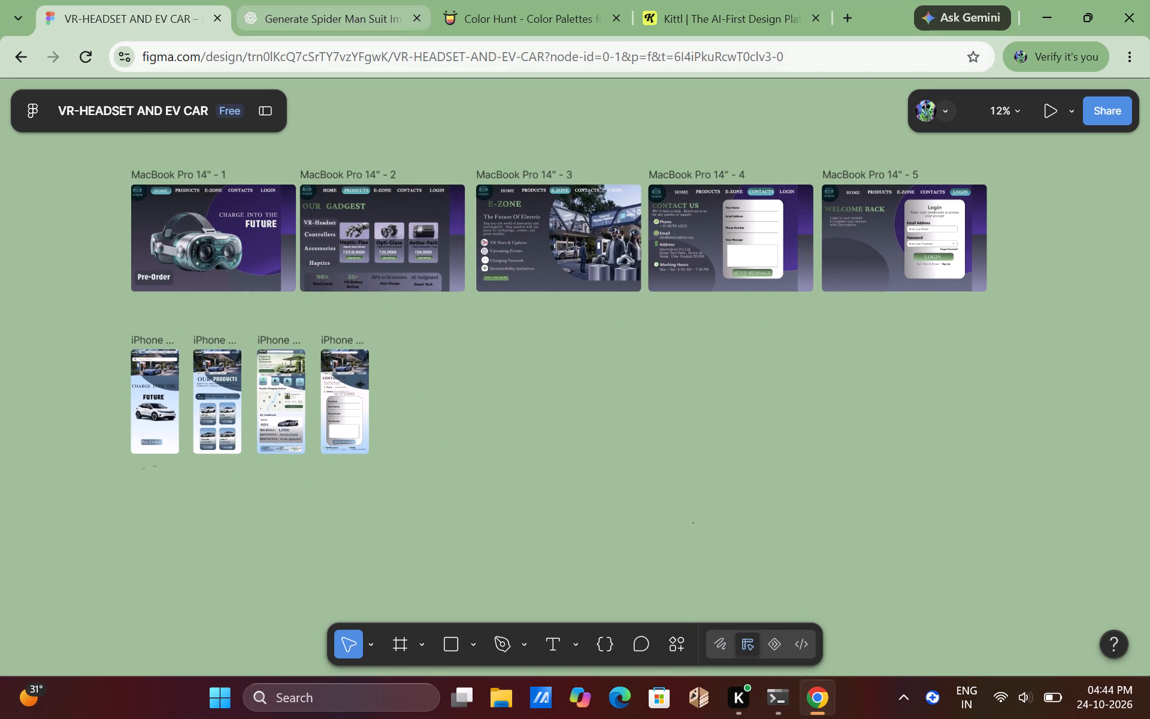
Close the Kittl website's browser tab.
{"action": "left_click", "coordinate": [552, 32]}
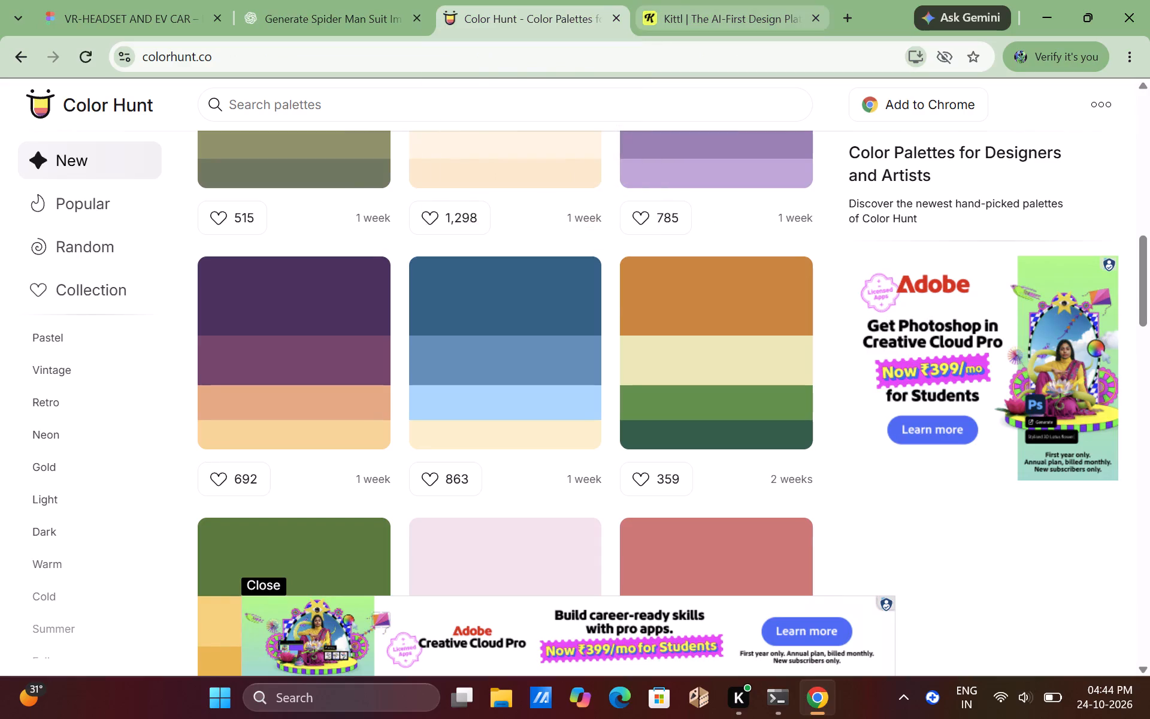
{"action": "left_click", "coordinate": [673, 18]}
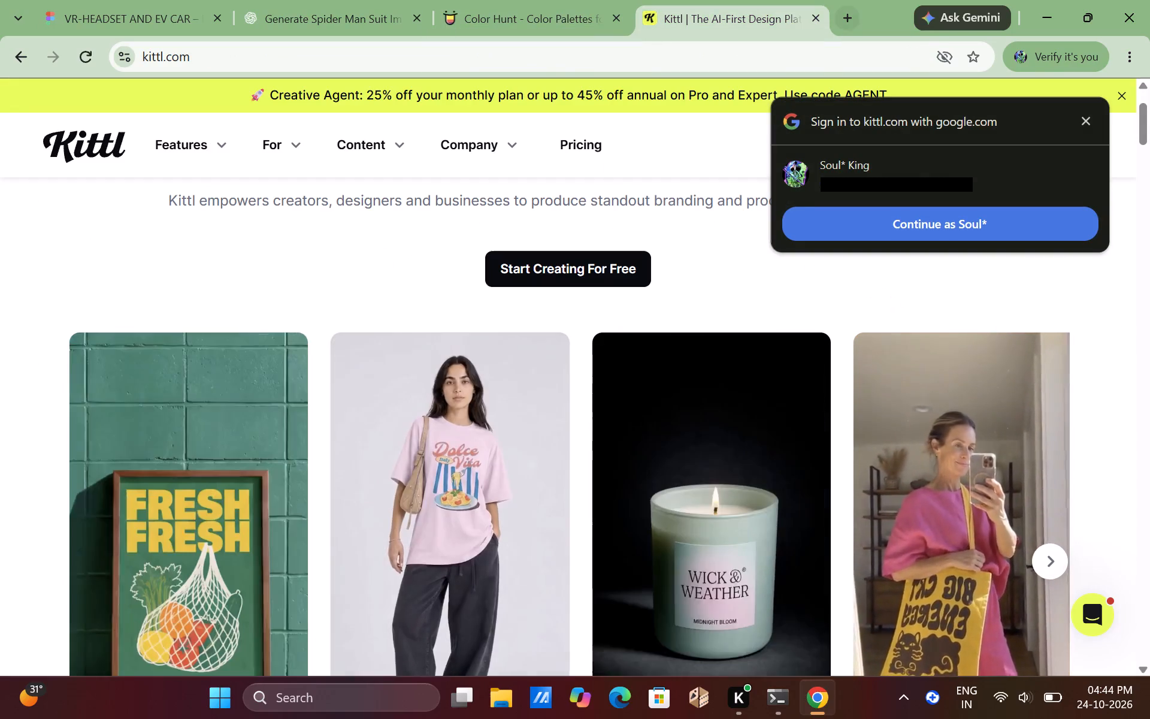
{"action": "left_click", "coordinate": [817, 14]}
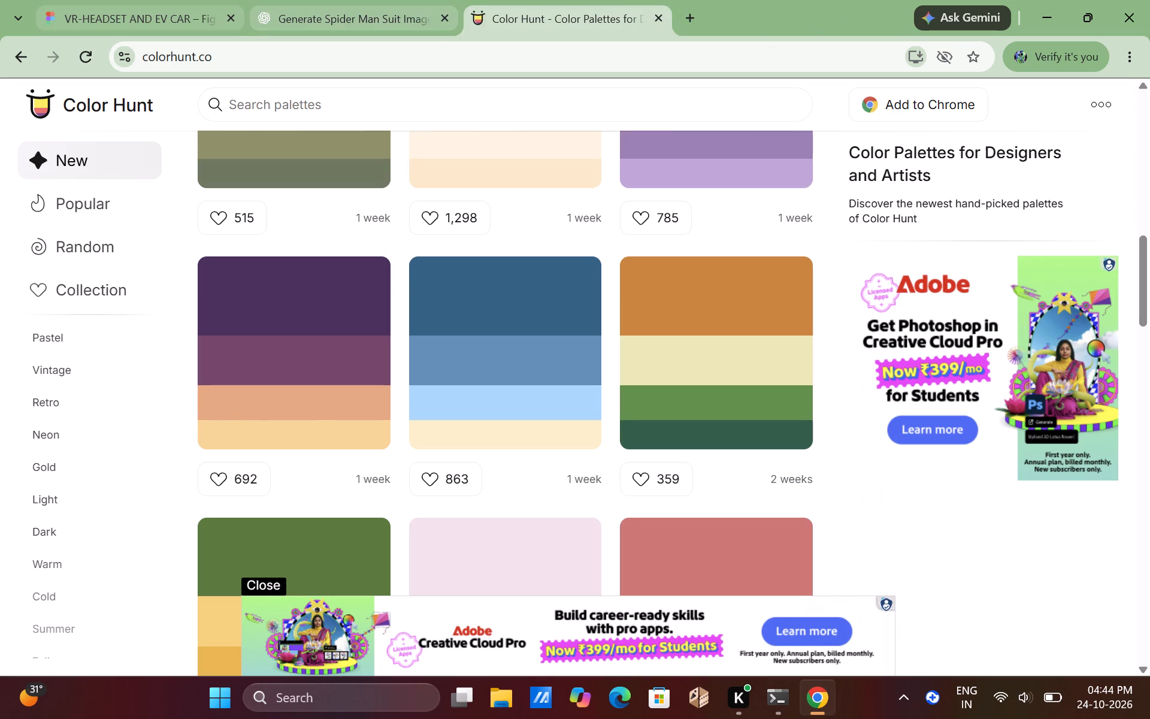
Leave the VR-HEADSET AND EV CAR file and open the Untitled Pepsi can design from the drafts.
{"action": "left_click", "coordinate": [143, 16]}
{"action": "left_click", "coordinate": [12, 55]}
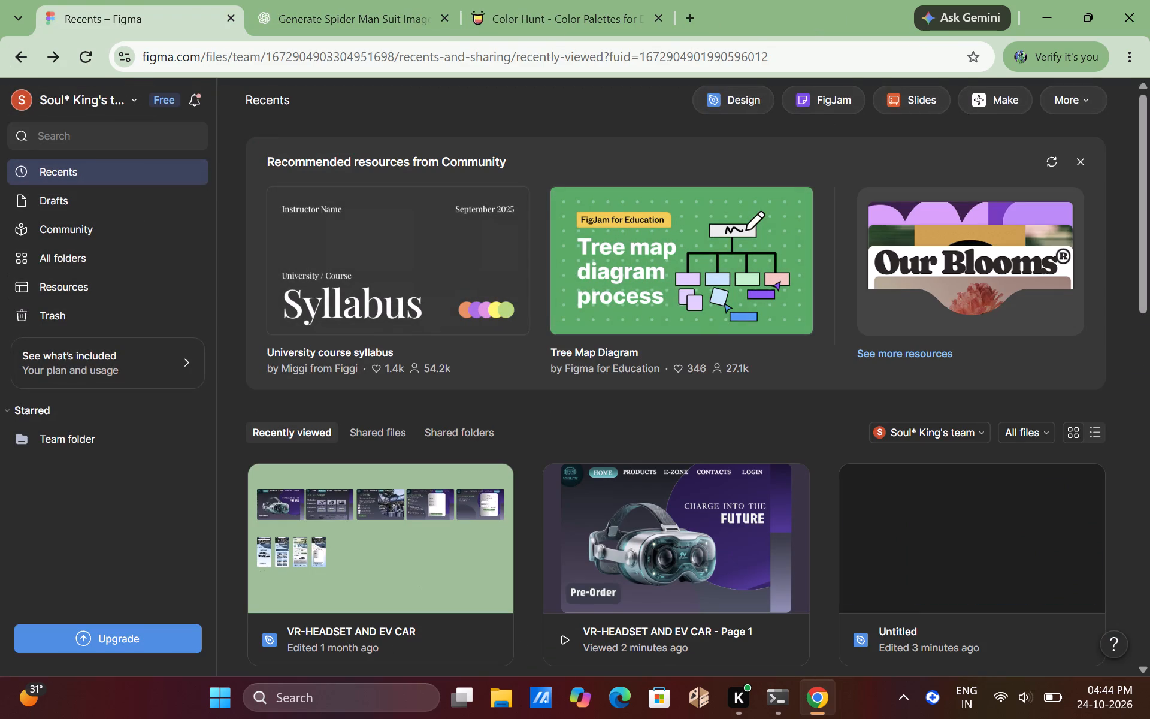
{"action": "left_click", "coordinate": [126, 207]}
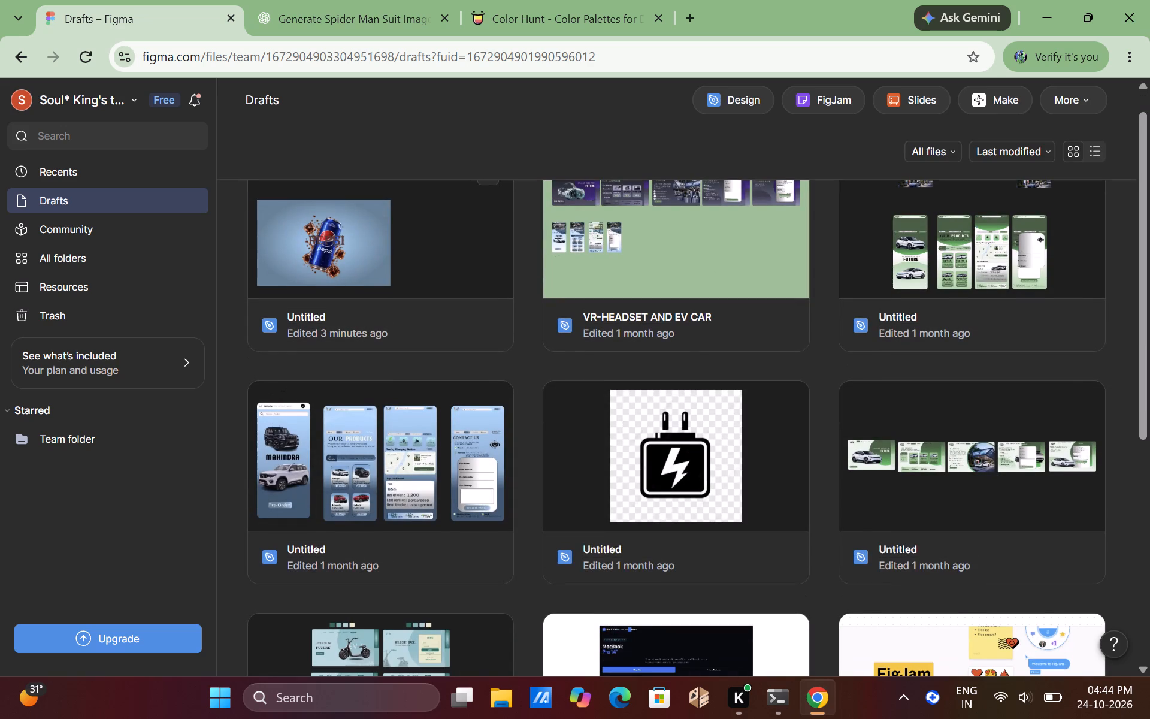
{"action": "left_click", "coordinate": [395, 253]}
{"action": "left_click", "coordinate": [380, 258]}
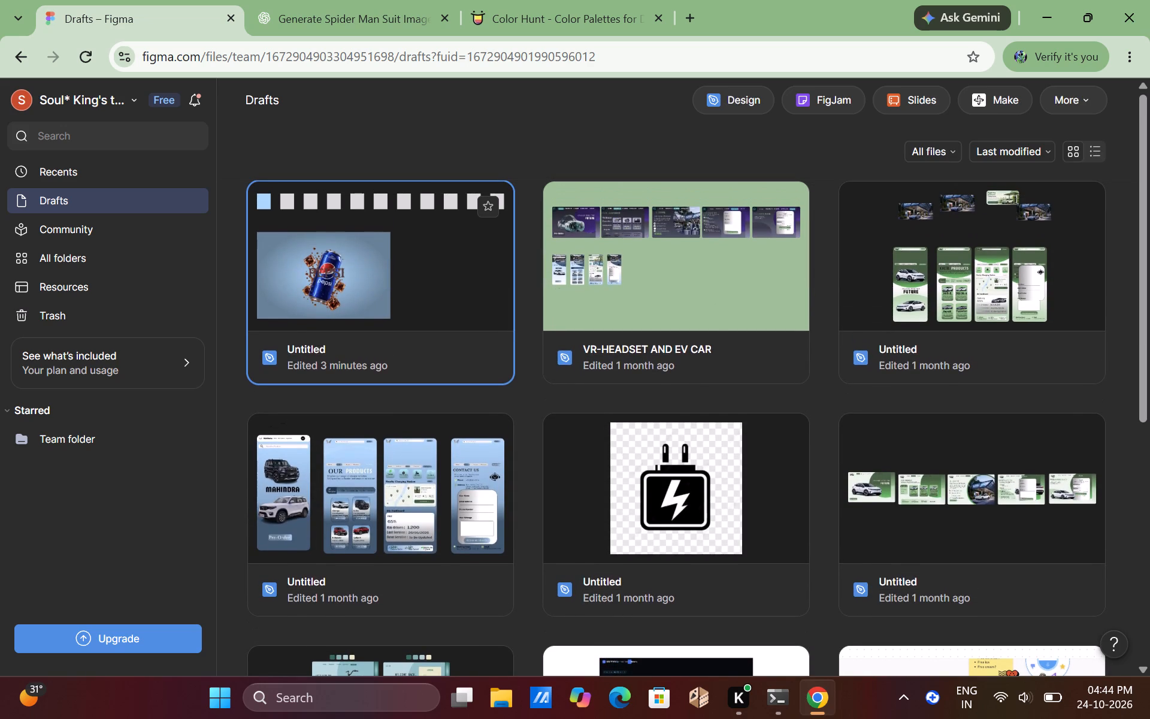
{"action": "double_click", "coordinate": [380, 258]}
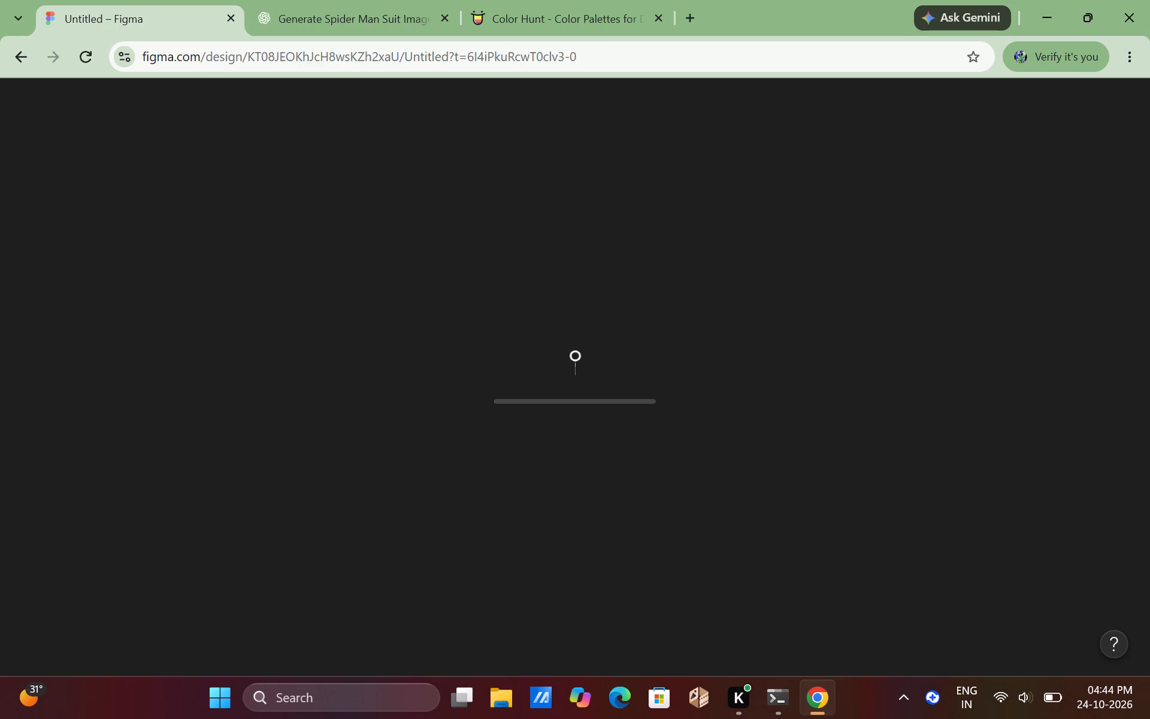
{"action": "left_click", "coordinate": [23, 49]}
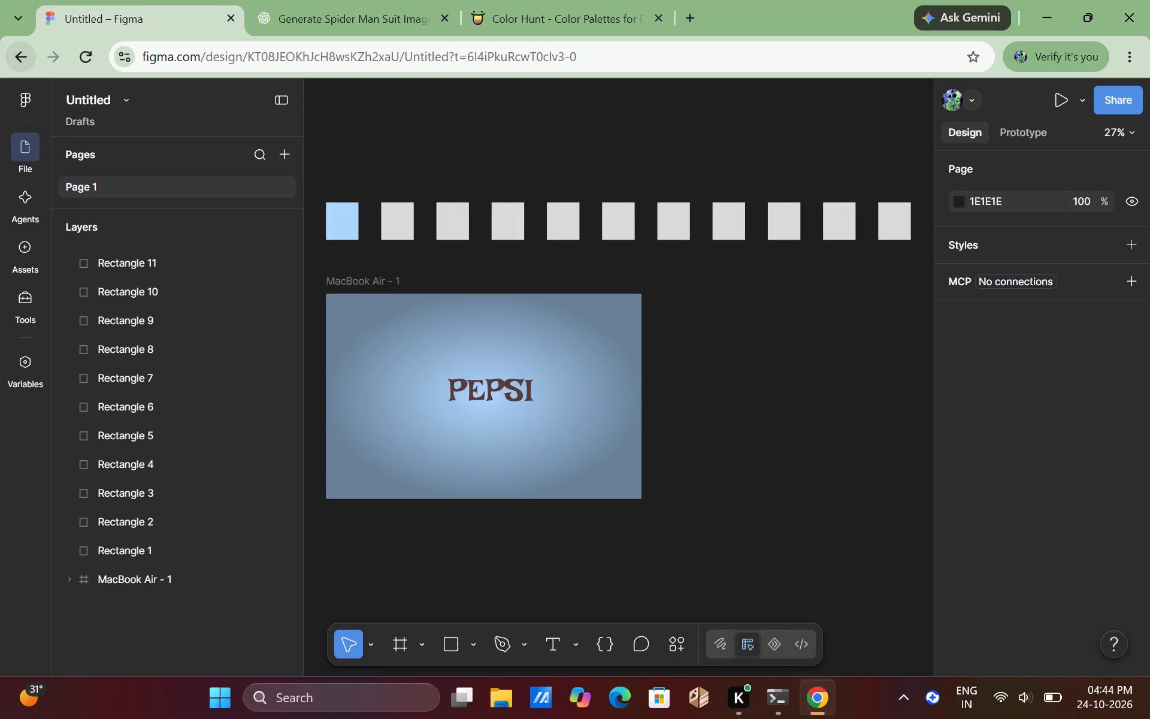
{"action": "double_click", "coordinate": [380, 283]}
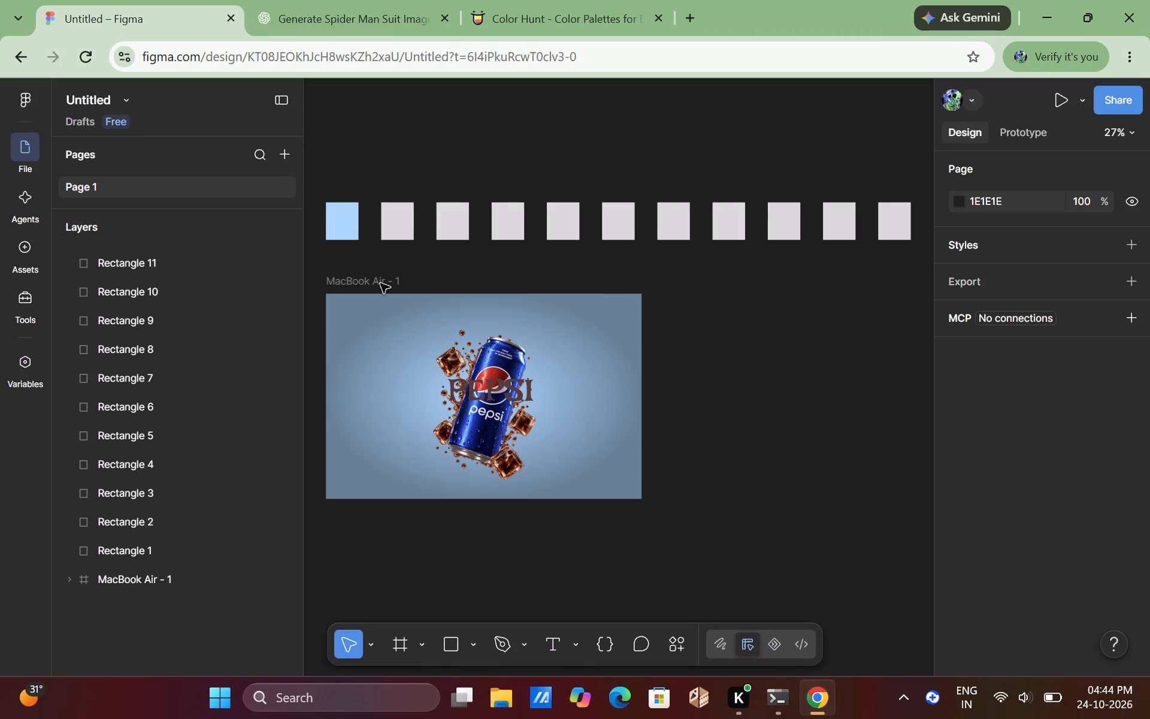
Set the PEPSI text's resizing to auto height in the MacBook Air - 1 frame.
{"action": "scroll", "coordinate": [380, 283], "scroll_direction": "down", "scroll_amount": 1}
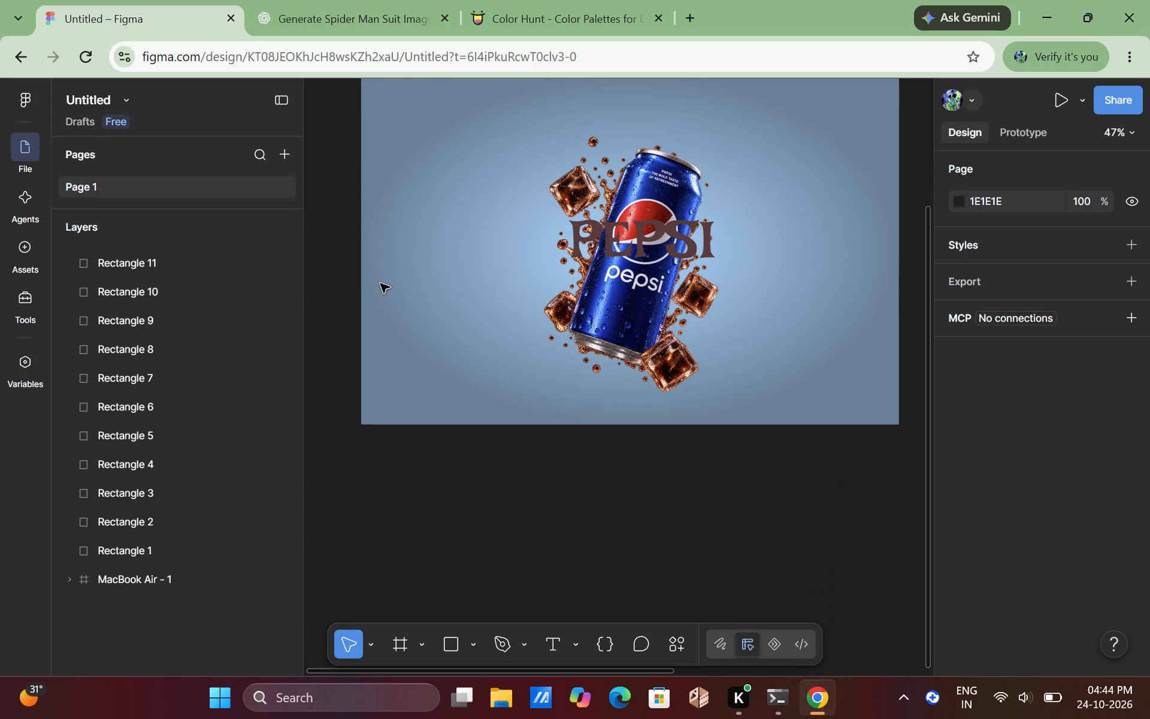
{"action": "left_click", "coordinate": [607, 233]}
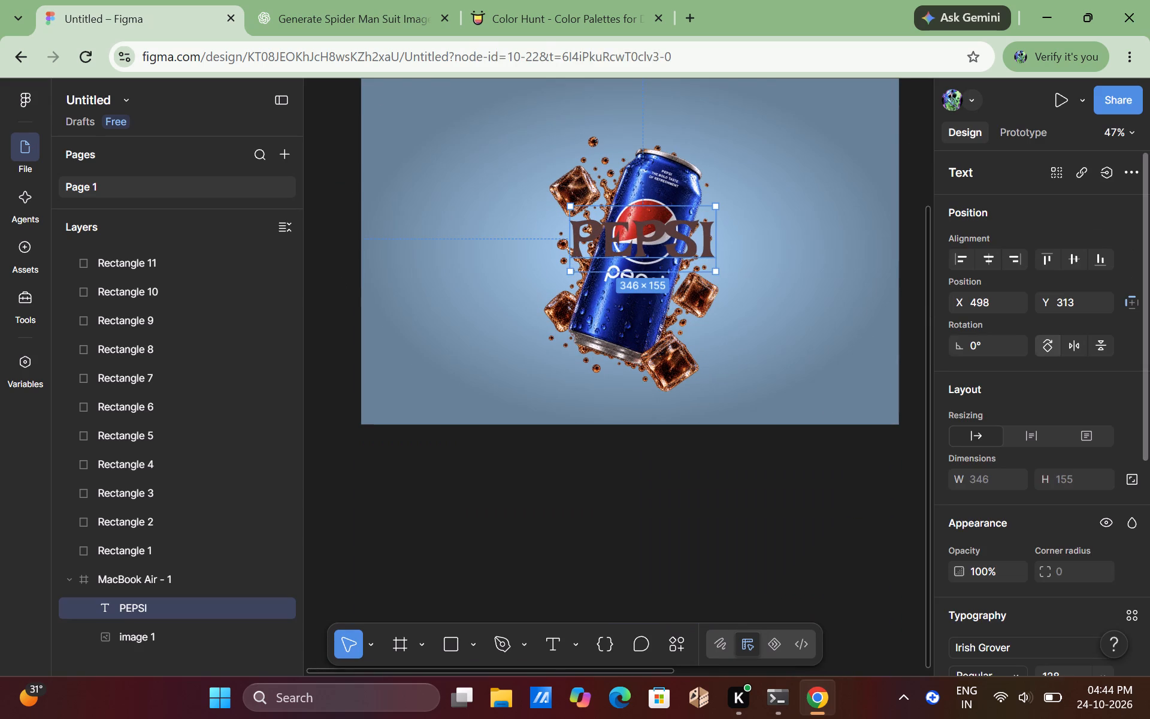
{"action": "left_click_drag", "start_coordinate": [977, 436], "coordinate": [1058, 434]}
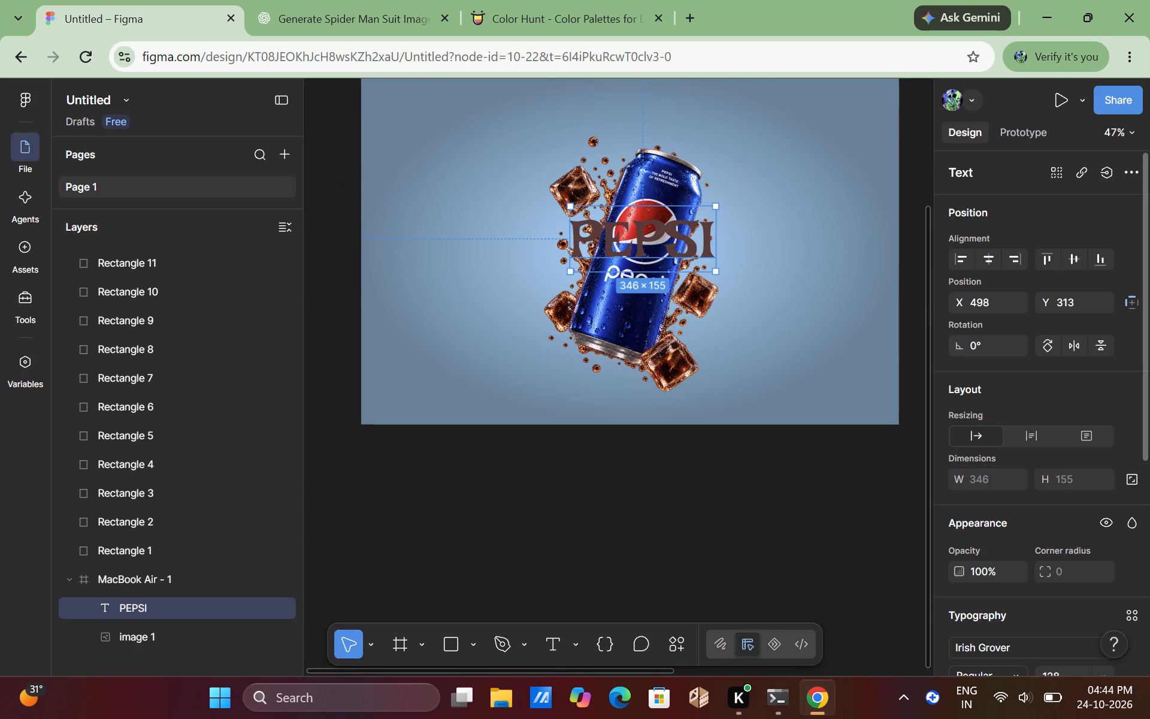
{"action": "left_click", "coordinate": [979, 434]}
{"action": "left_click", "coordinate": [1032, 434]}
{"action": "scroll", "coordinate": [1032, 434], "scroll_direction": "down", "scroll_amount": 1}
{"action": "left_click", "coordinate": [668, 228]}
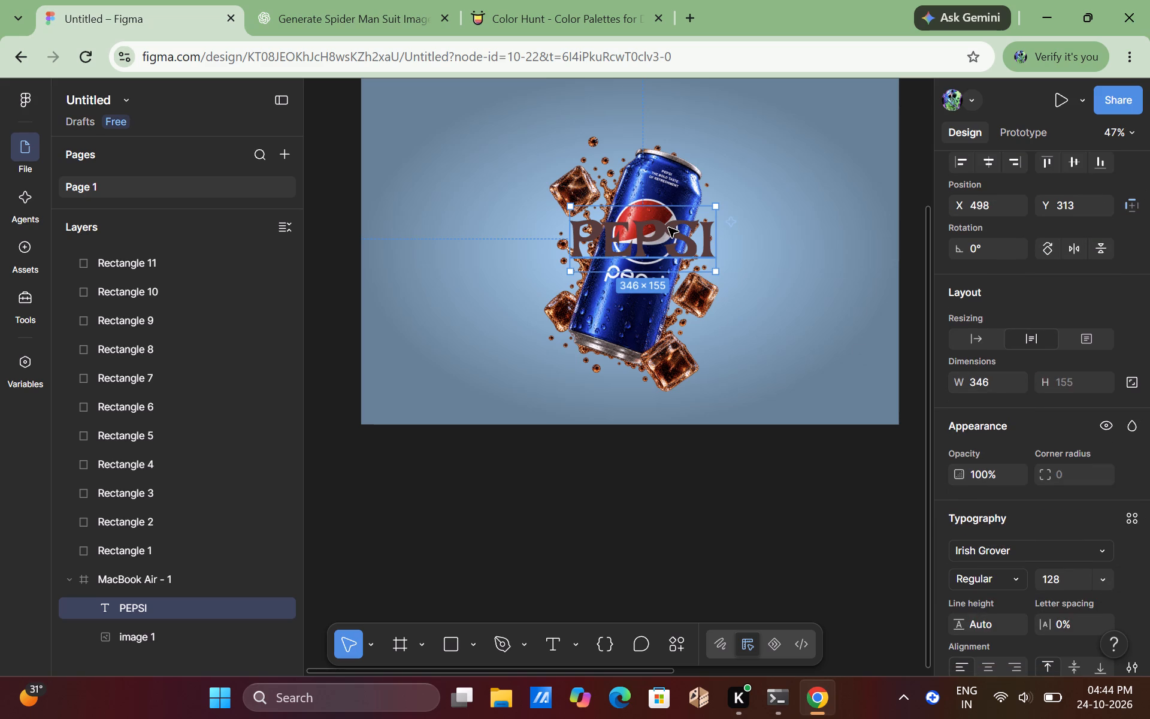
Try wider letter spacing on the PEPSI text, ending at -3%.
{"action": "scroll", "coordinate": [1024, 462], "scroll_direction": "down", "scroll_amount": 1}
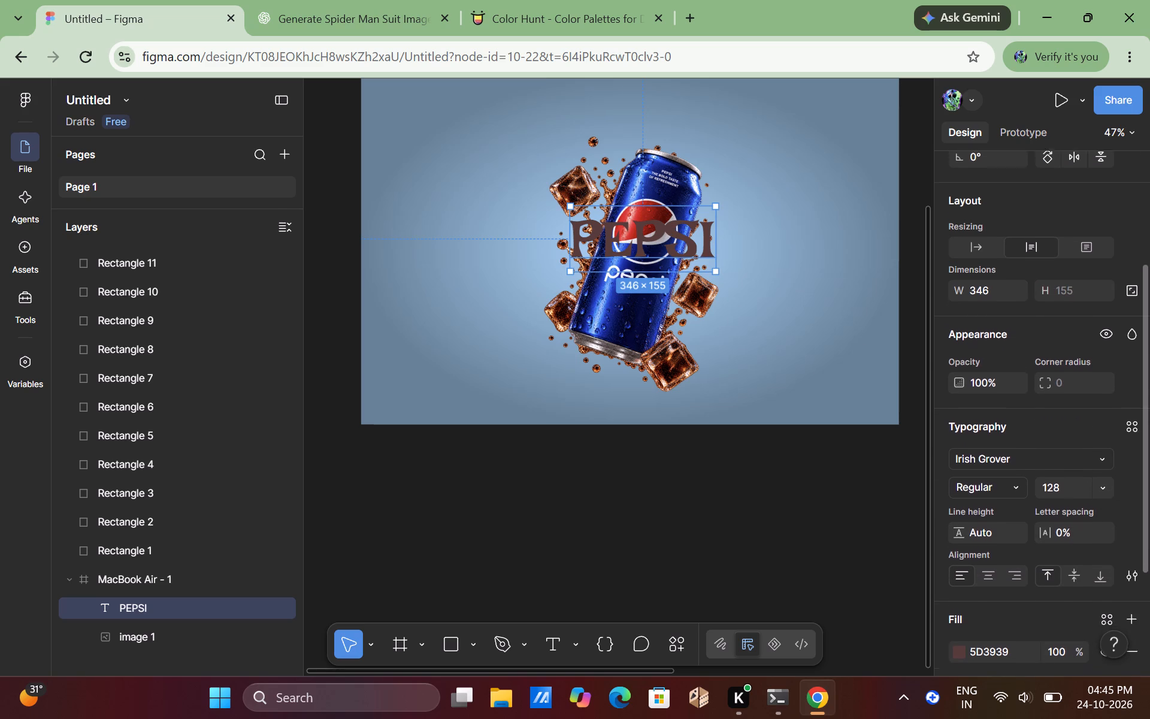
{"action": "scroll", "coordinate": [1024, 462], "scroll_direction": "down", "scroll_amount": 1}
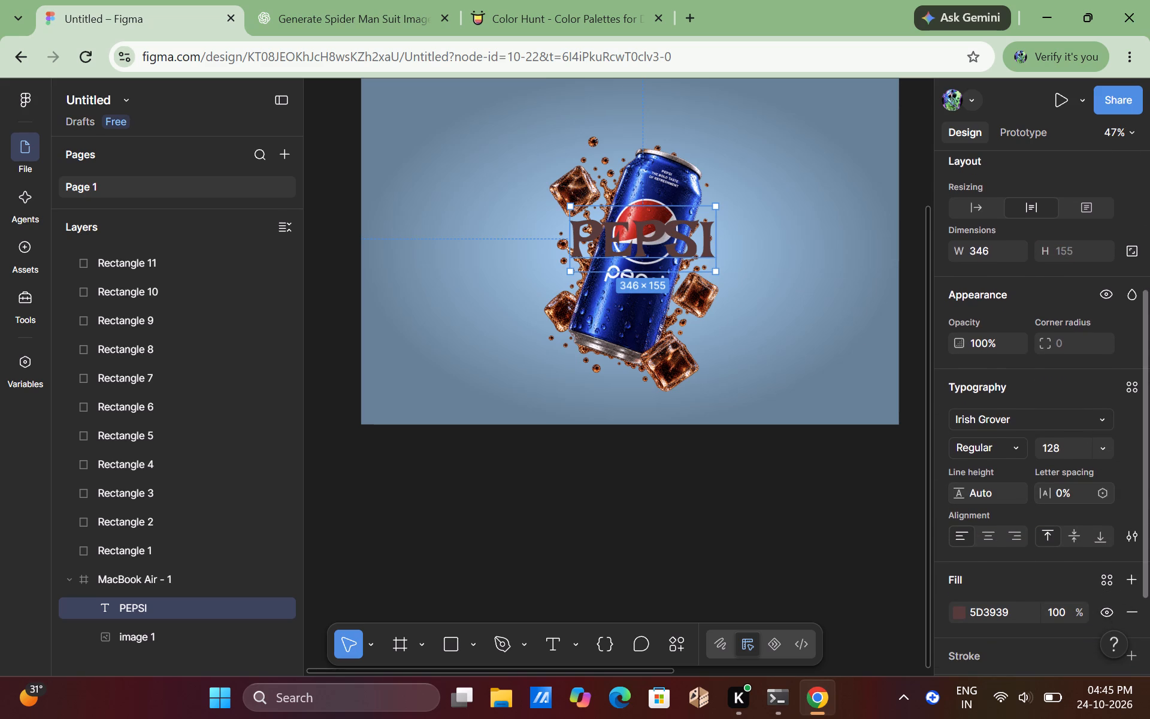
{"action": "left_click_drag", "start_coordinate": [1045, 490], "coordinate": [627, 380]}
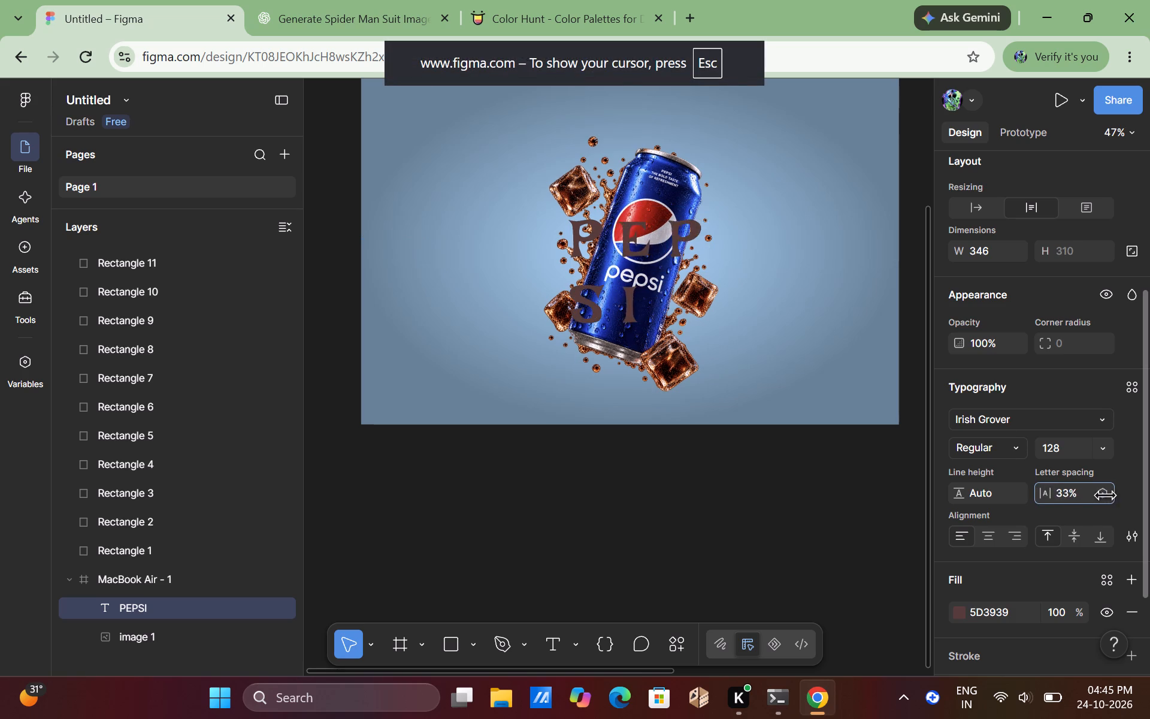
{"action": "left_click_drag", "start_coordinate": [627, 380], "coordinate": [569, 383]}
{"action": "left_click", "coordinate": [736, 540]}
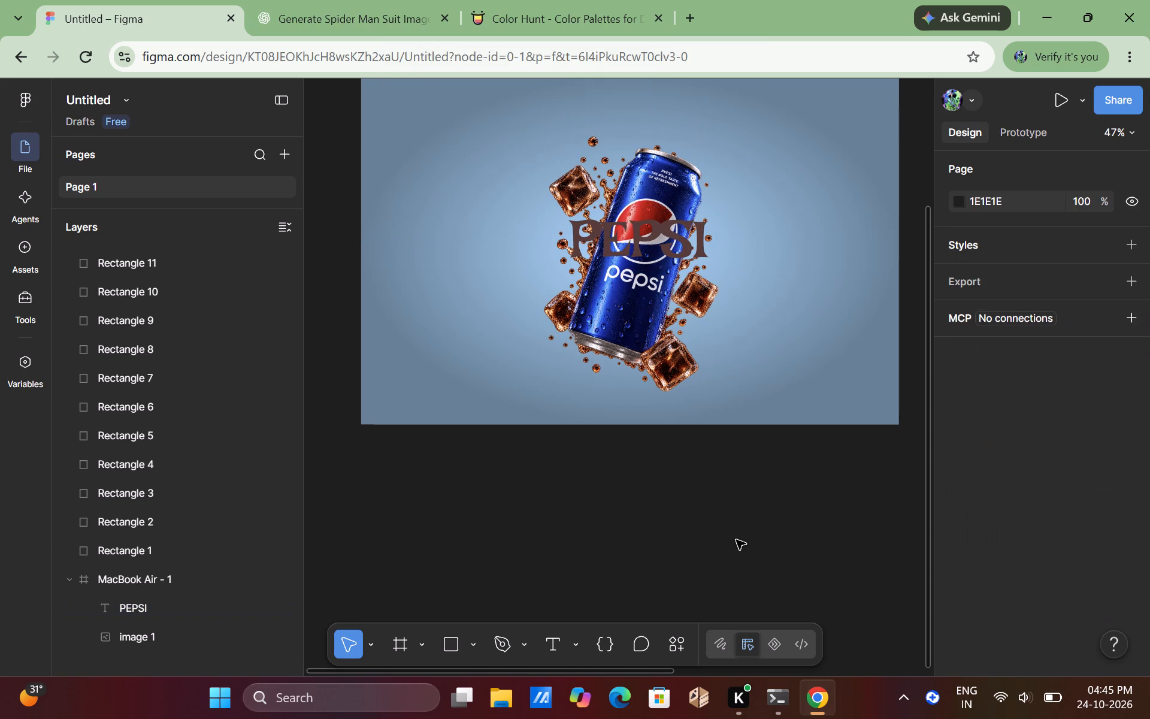
Enlarge the PEPSI text box to about 2192 × 243, extending it past both sides of the MacBook Air - 1 frame.
{"action": "left_click", "coordinate": [644, 232]}
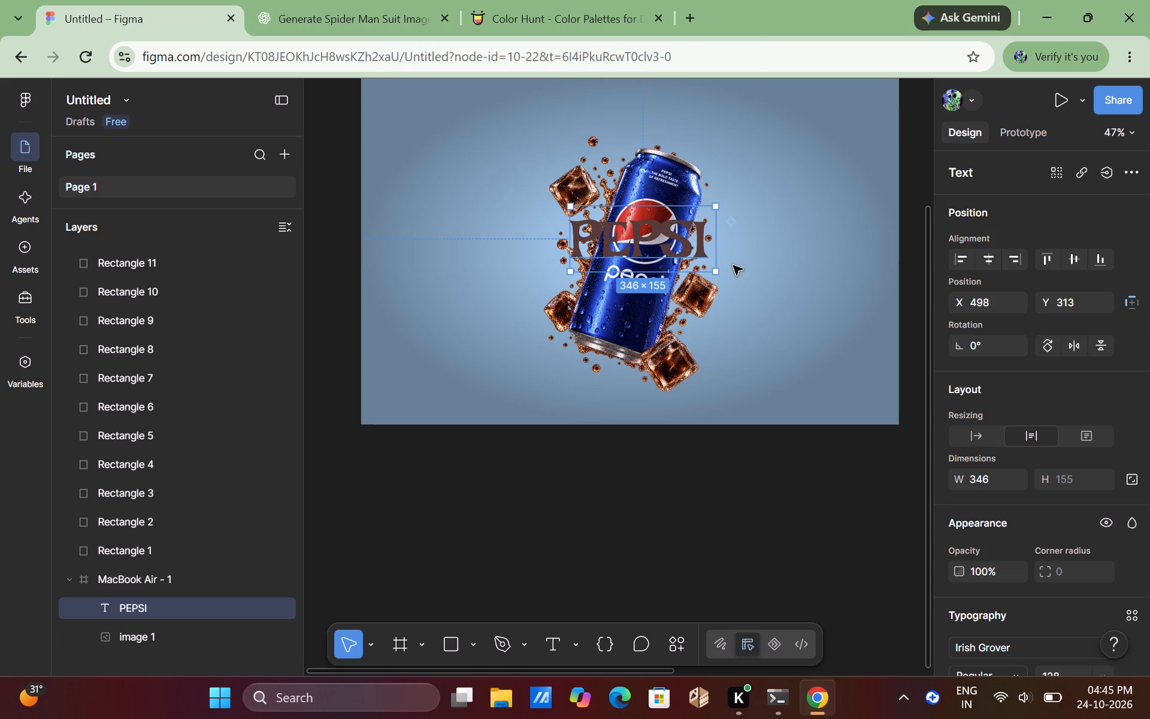
{"action": "left_click_drag", "start_coordinate": [717, 269], "coordinate": [959, 309]}
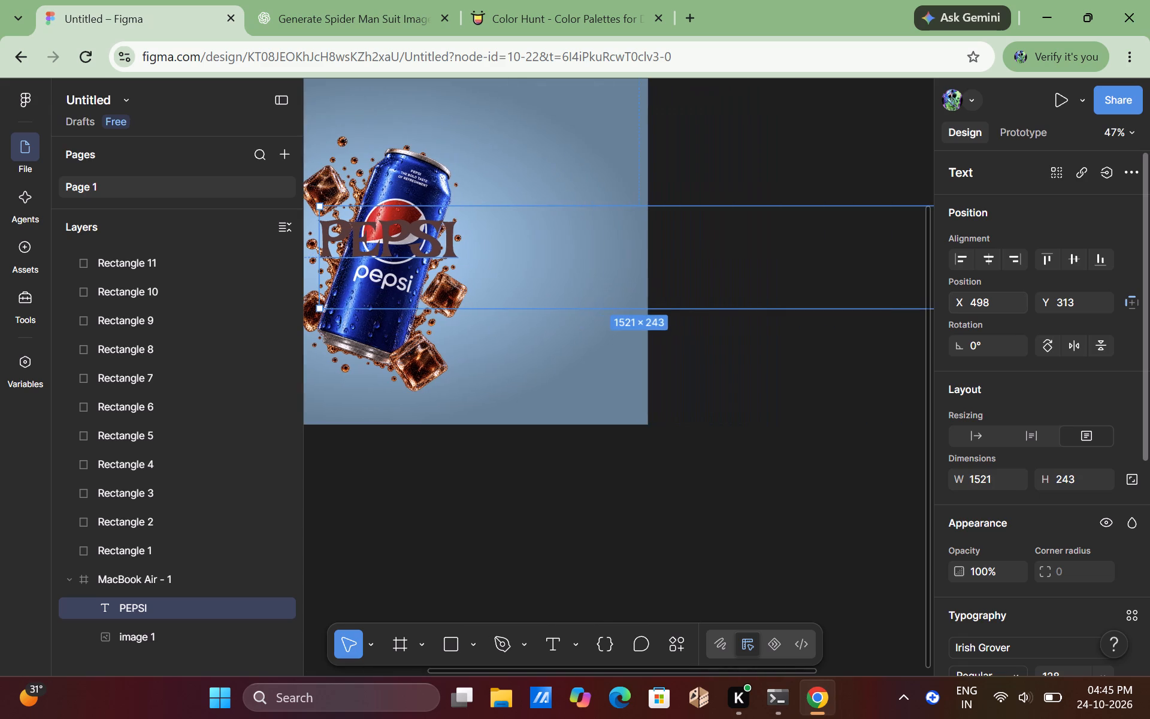
{"action": "scroll", "coordinate": [534, 235], "scroll_direction": "right", "scroll_amount": 1}
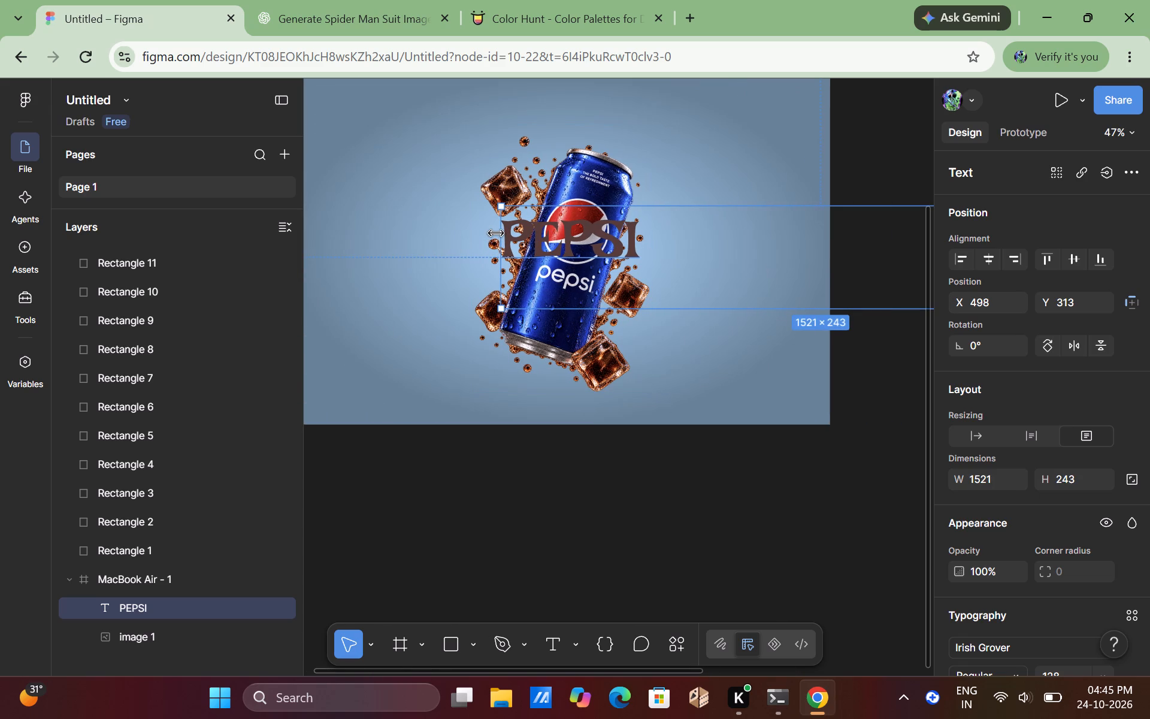
{"action": "left_click_drag", "start_coordinate": [496, 232], "coordinate": [301, 232]}
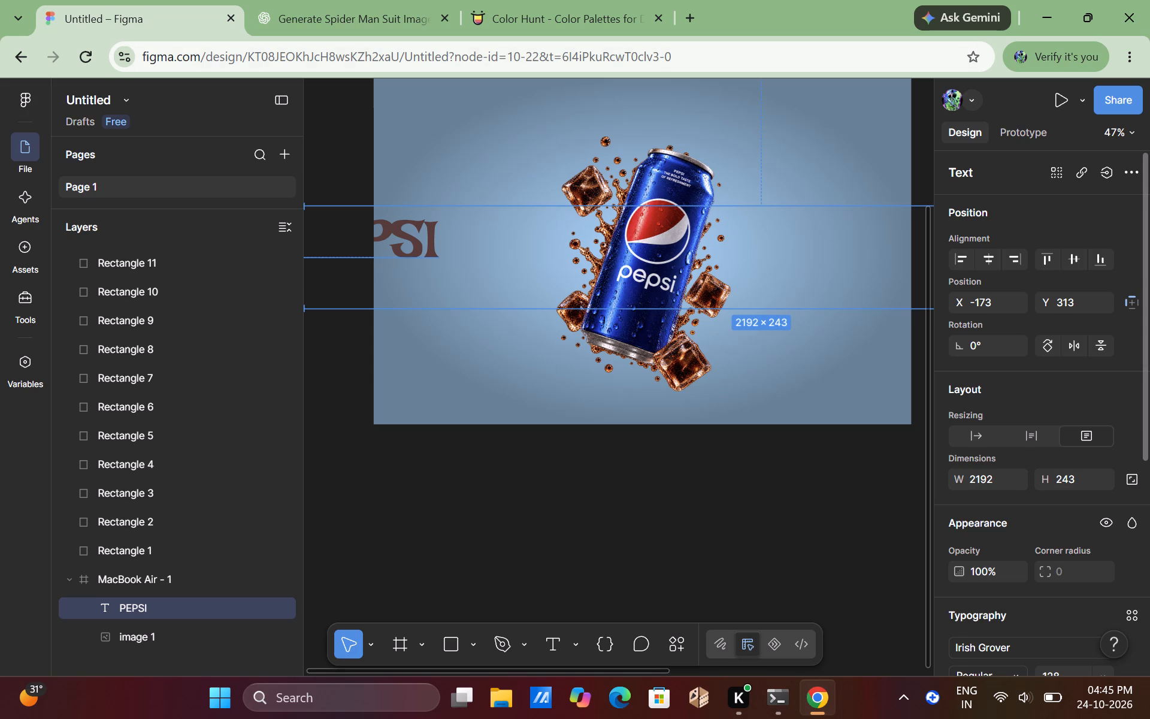
Center-align the PEPSI text horizontally and set its font size to 300.
{"action": "scroll", "coordinate": [1045, 382], "scroll_direction": "down", "scroll_amount": 4}
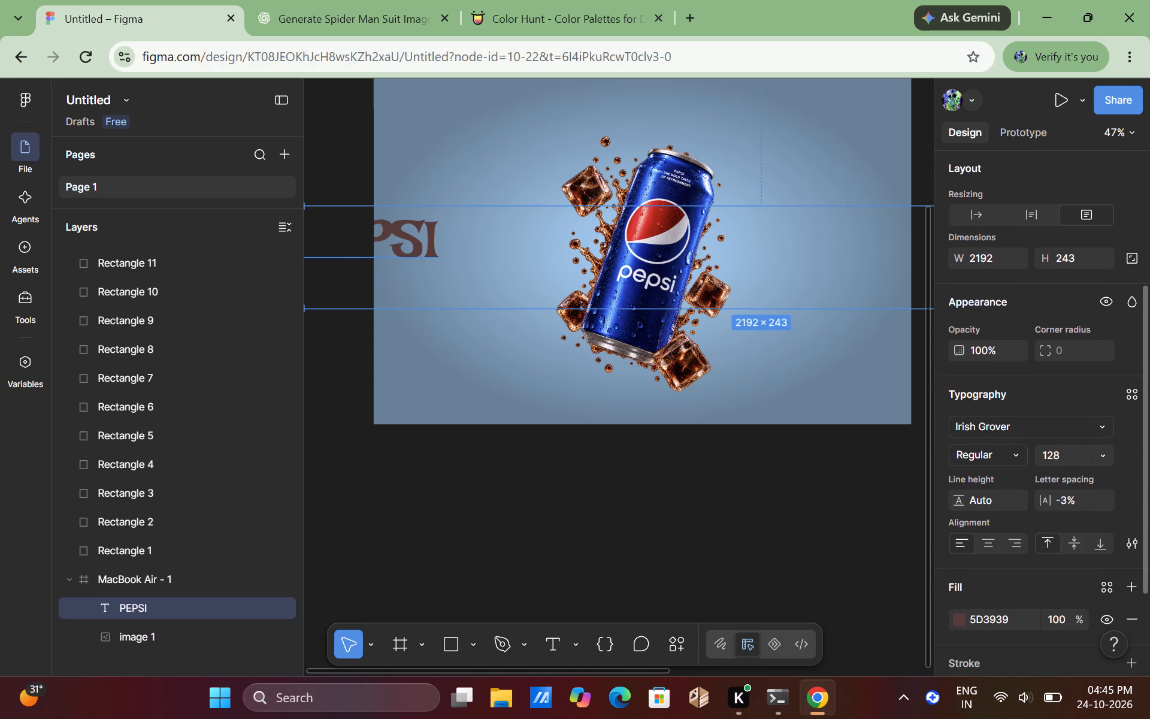
{"action": "left_click", "coordinate": [983, 547]}
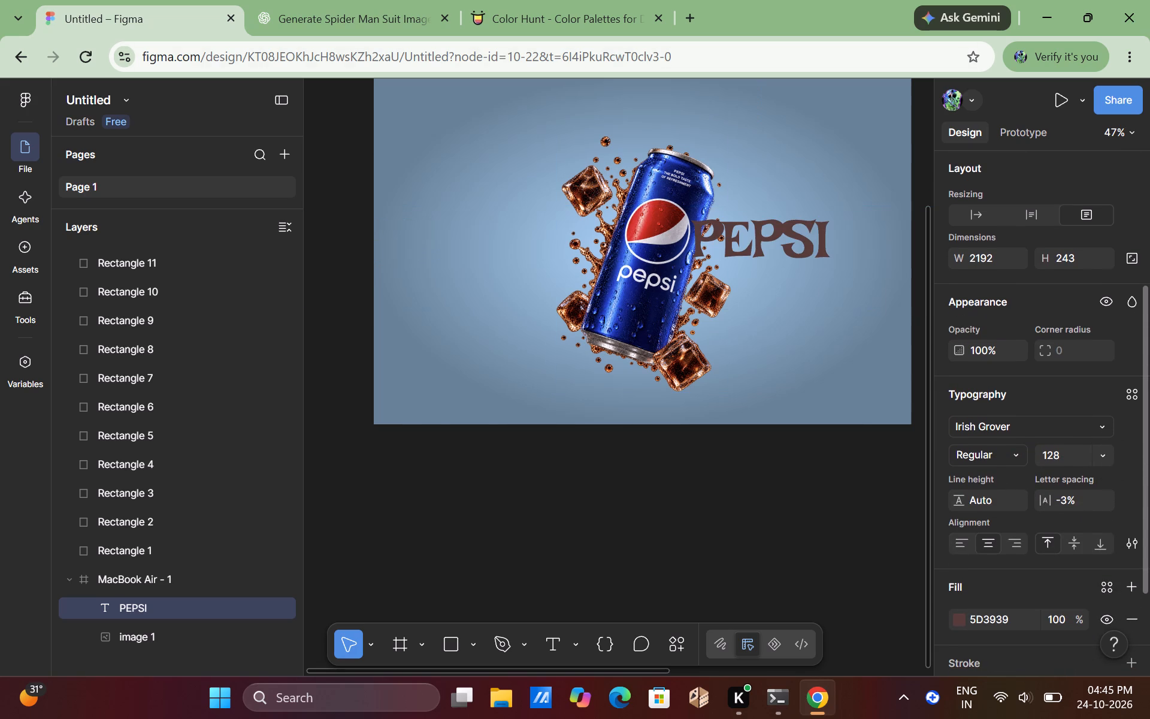
{"action": "left_click", "coordinate": [1068, 454]}
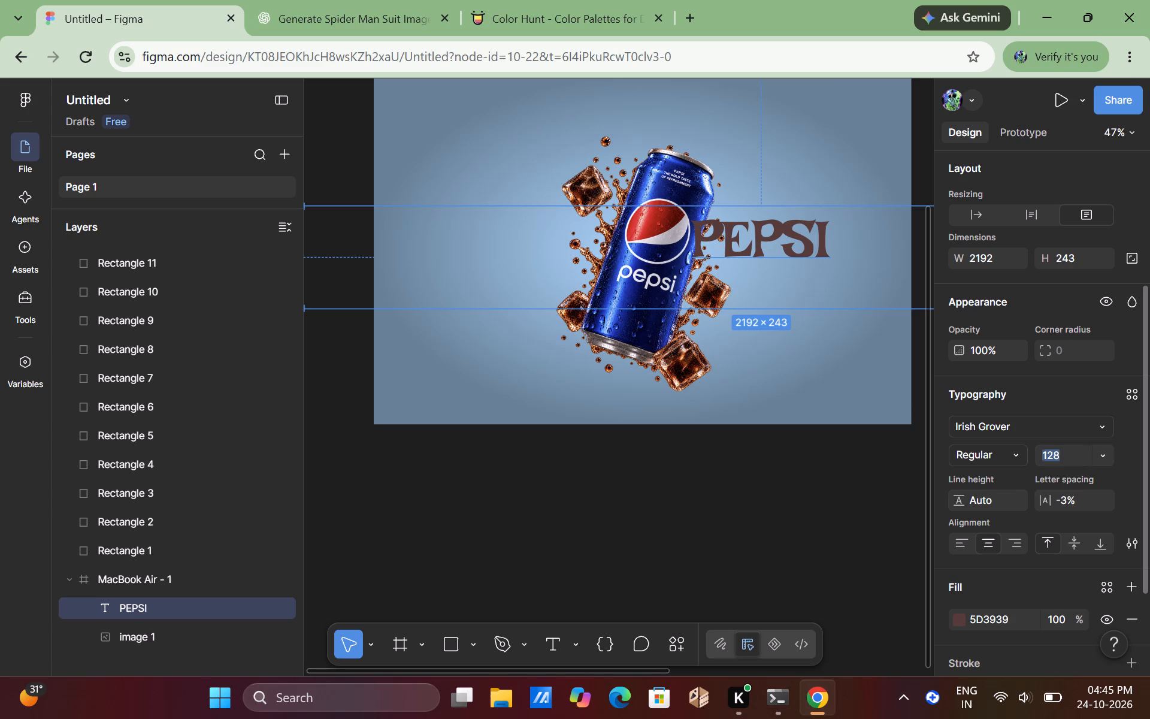
{"action": "key", "text": "BackSpace"}
{"action": "type", "text": "300"}
{"action": "key", "text": "Return"}
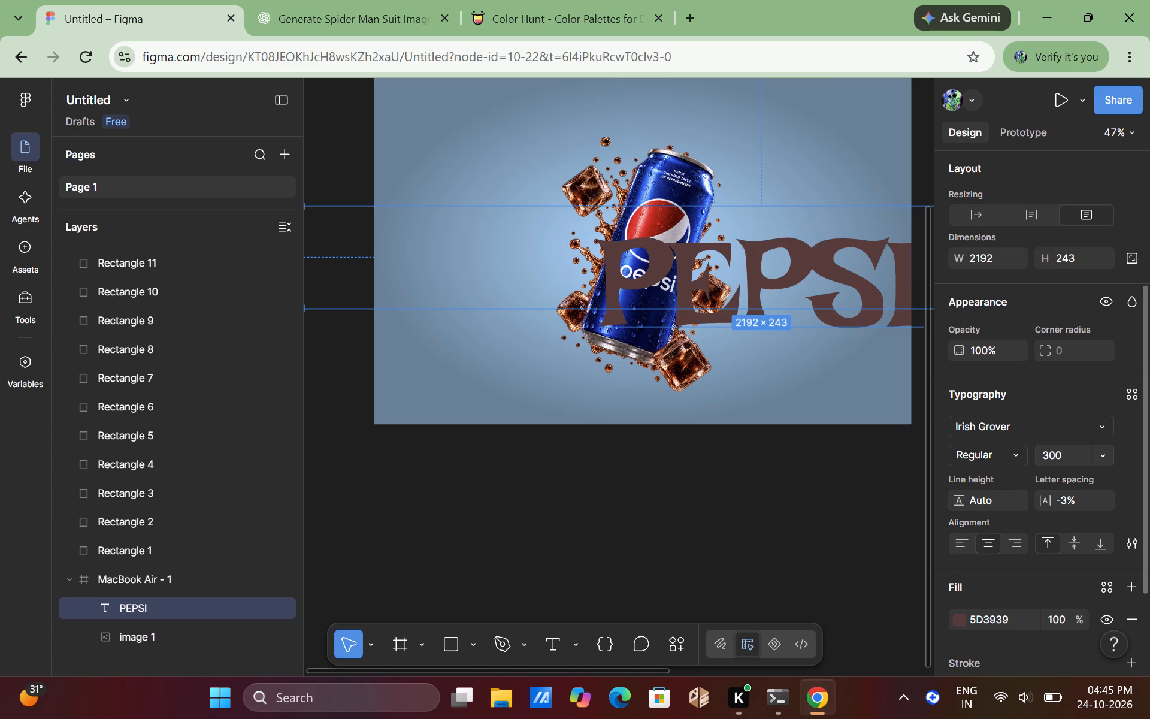
Move the enlarged PEPSI text up and to the left so it is centered across the Pepsi can.
{"action": "left_click_drag", "start_coordinate": [729, 287], "coordinate": [623, 235]}
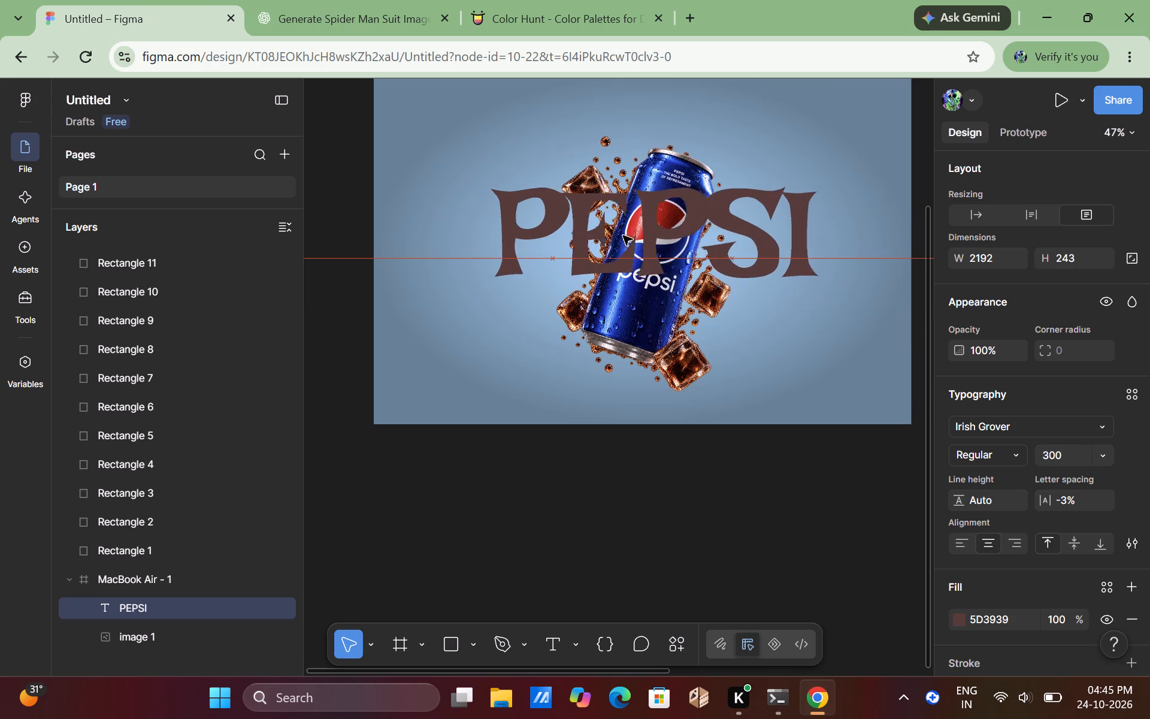
{"action": "left_click_drag", "start_coordinate": [623, 235], "coordinate": [618, 236]}
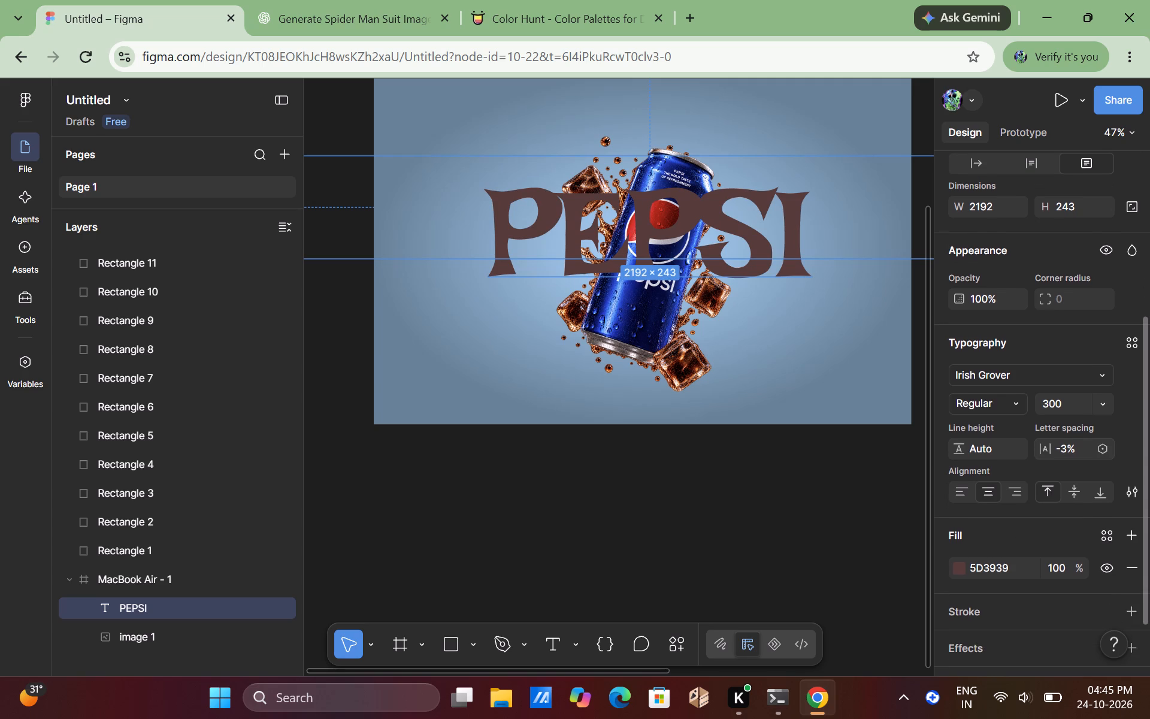
Adjust the PEPSI text's letter spacing, trying 26% and ending at -146%.
{"action": "left_click_drag", "start_coordinate": [1042, 451], "coordinate": [601, 376]}
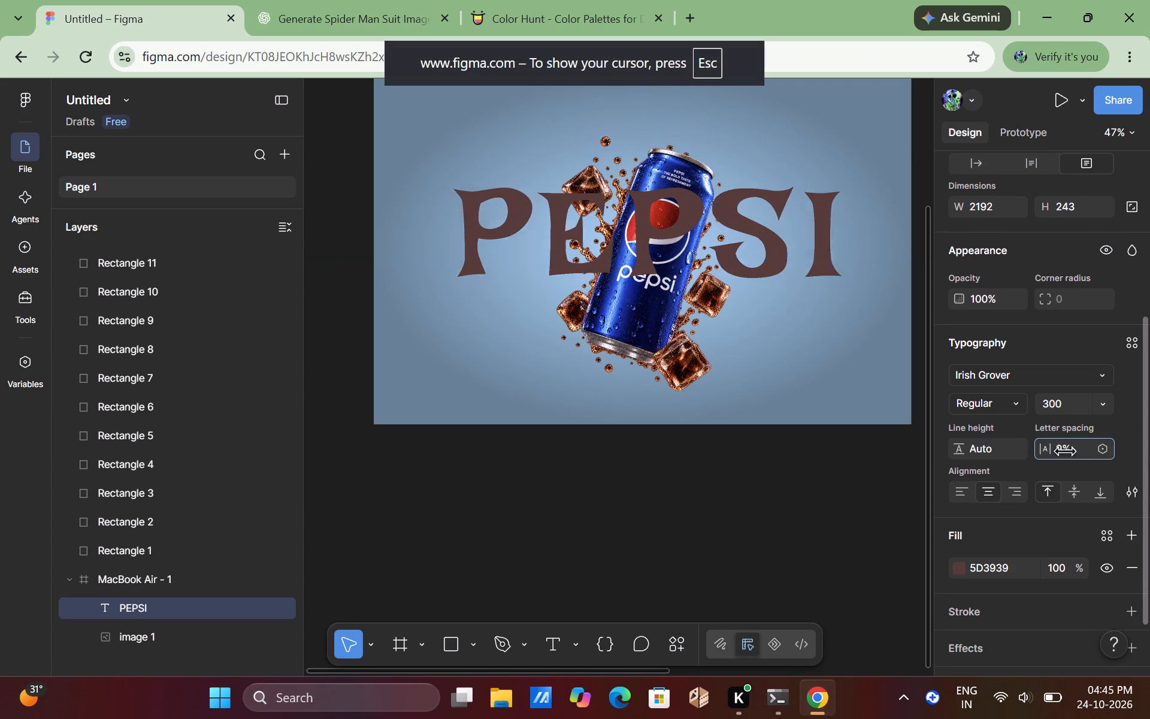
{"action": "left_click_drag", "start_coordinate": [601, 376], "coordinate": [628, 376]}
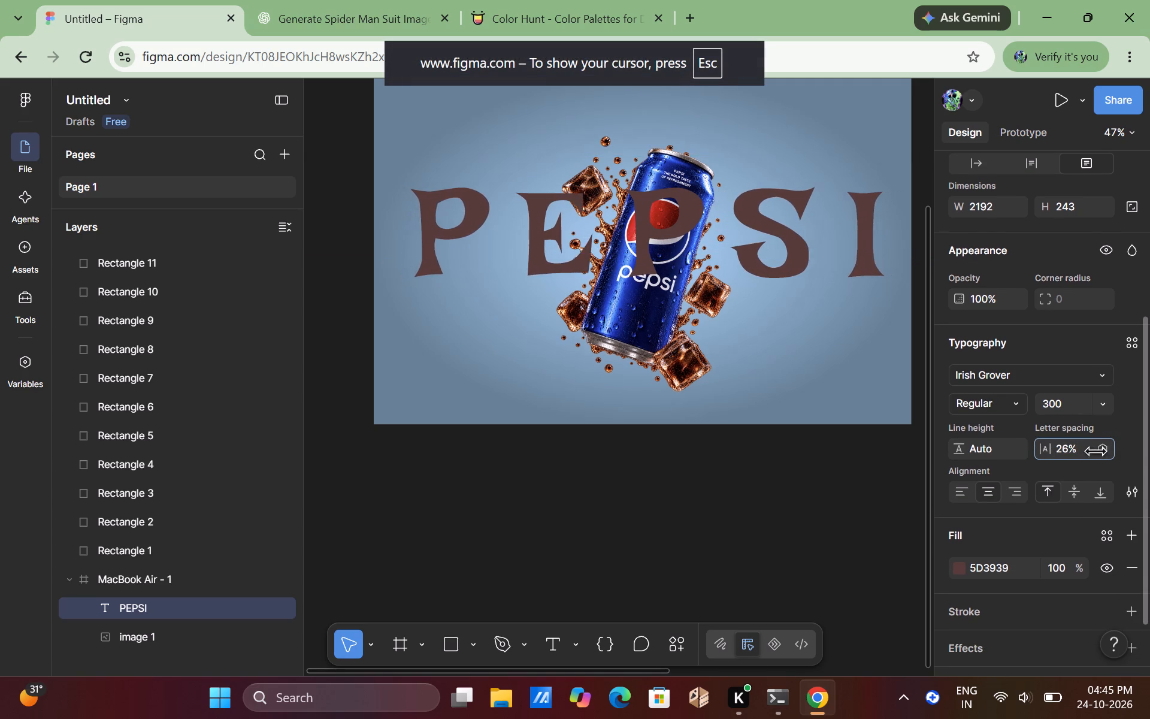
{"action": "left_click_drag", "start_coordinate": [628, 376], "coordinate": [376, 427]}
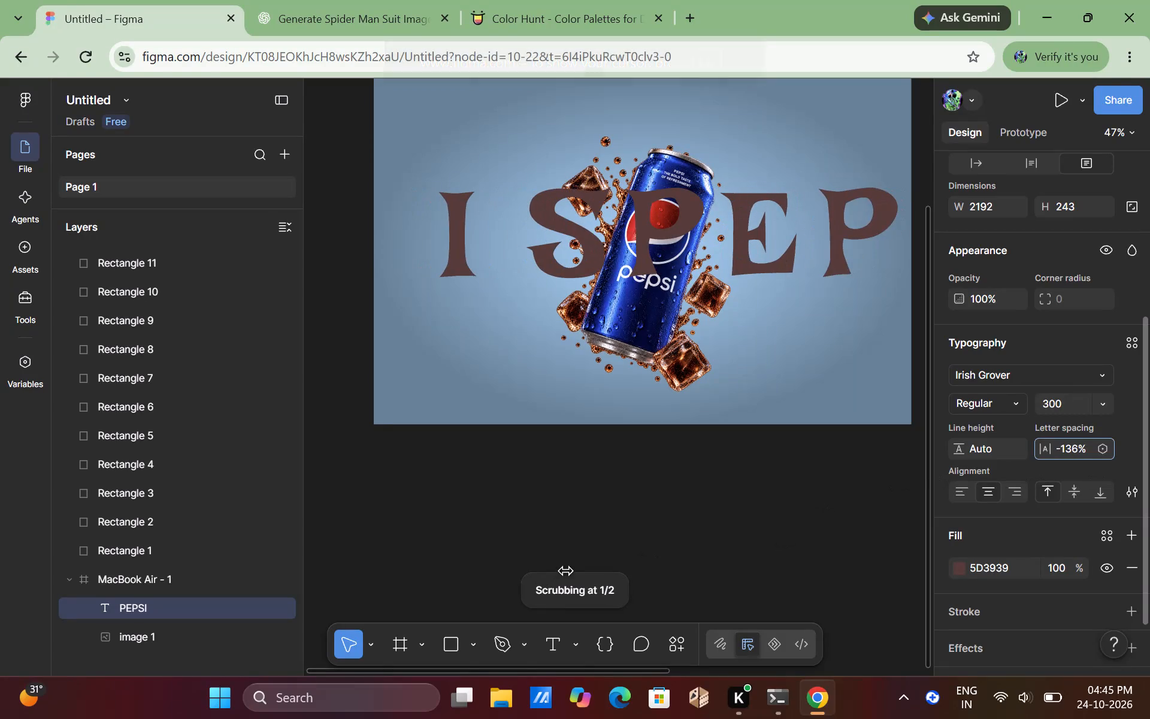
{"action": "left_click_drag", "start_coordinate": [376, 427], "coordinate": [338, 413]}
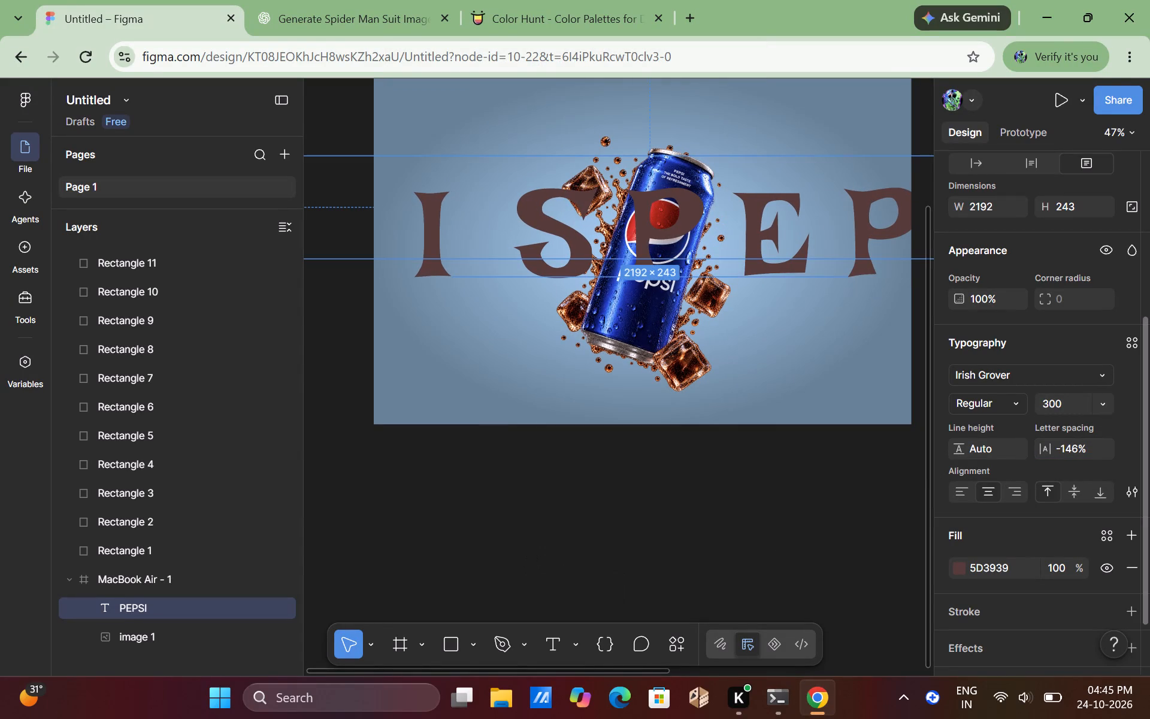
{"action": "left_click", "coordinate": [838, 264]}
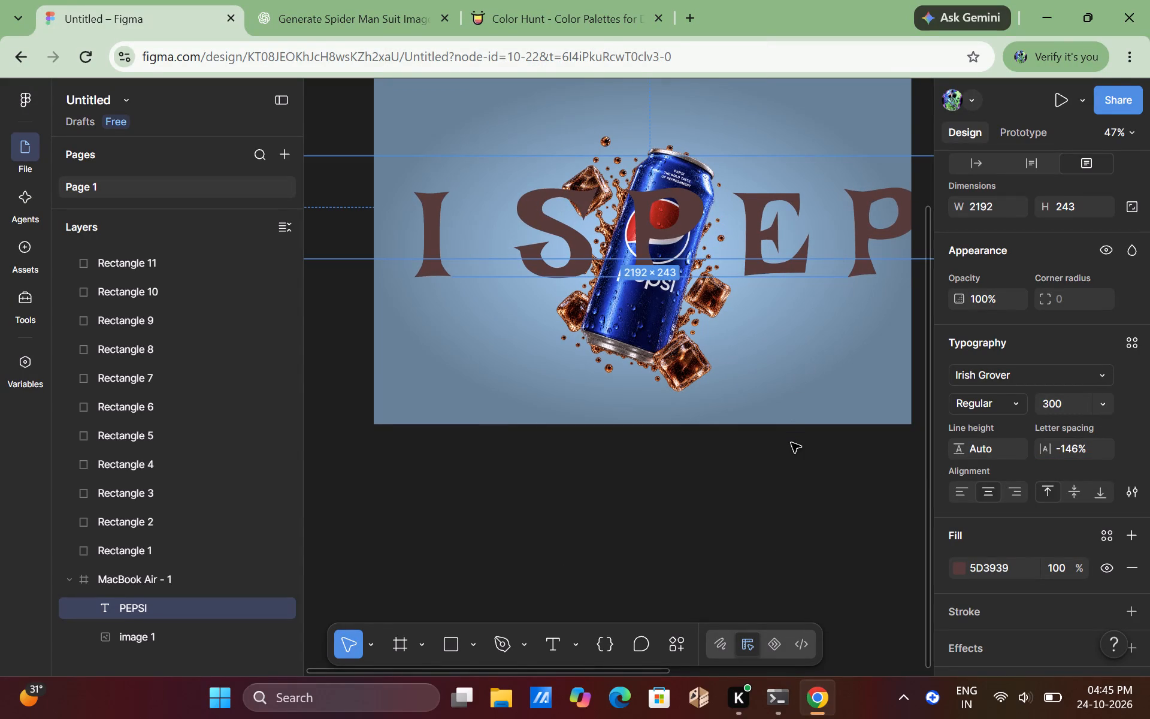
Move the PEPSI text layer beneath image 1 in the MacBook Air - 1 frame so the can sits in front.
{"action": "left_click", "coordinate": [791, 443]}
{"action": "left_click", "coordinate": [783, 277]}
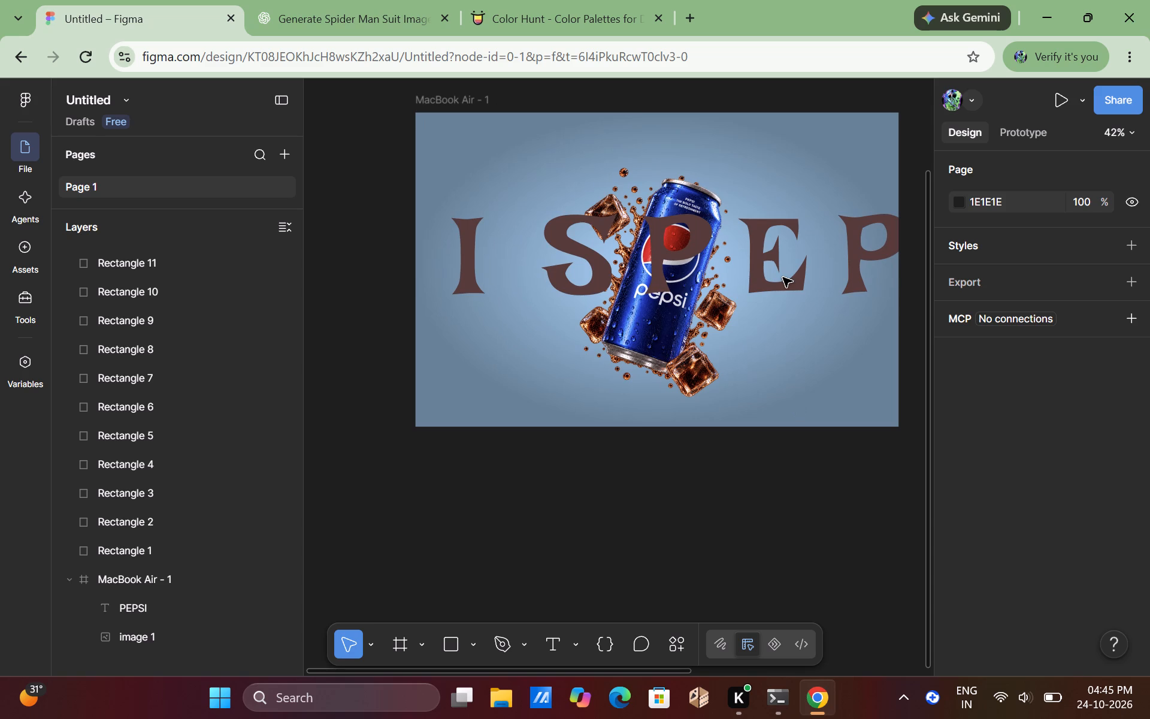
{"action": "left_click", "coordinate": [794, 286]}
{"action": "scroll", "coordinate": [200, 557], "scroll_direction": "down", "scroll_amount": 8}
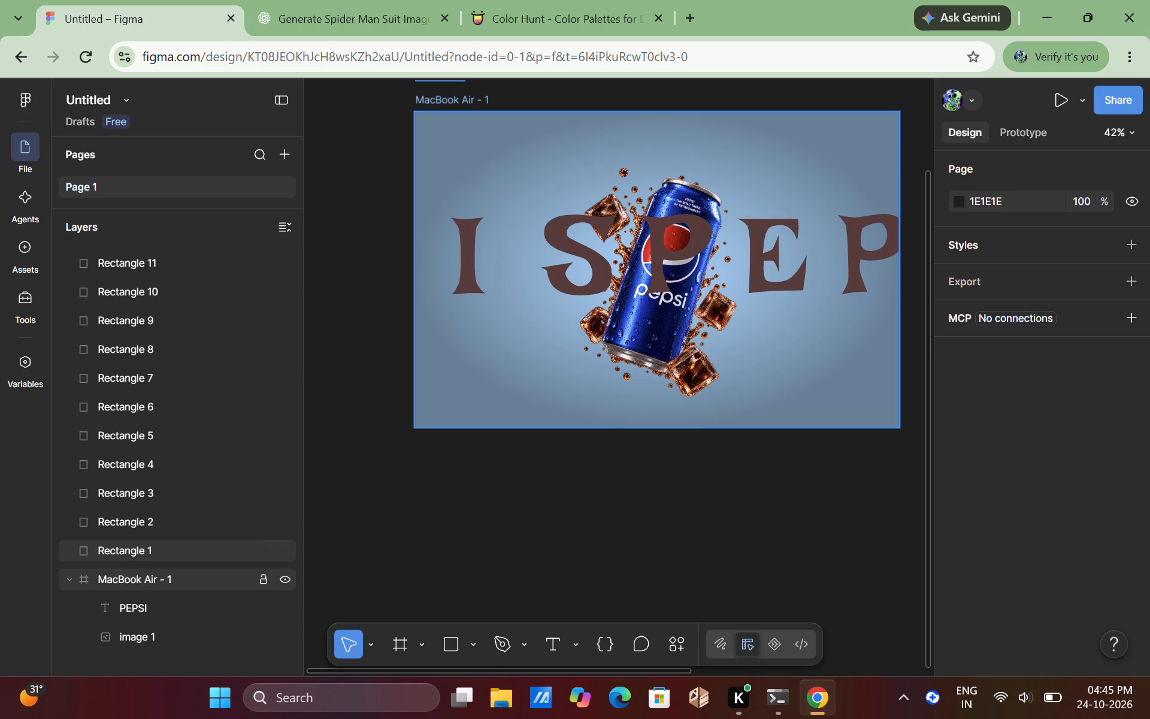
{"action": "left_click", "coordinate": [135, 609]}
{"action": "left_click_drag", "start_coordinate": [137, 609], "coordinate": [146, 644]}
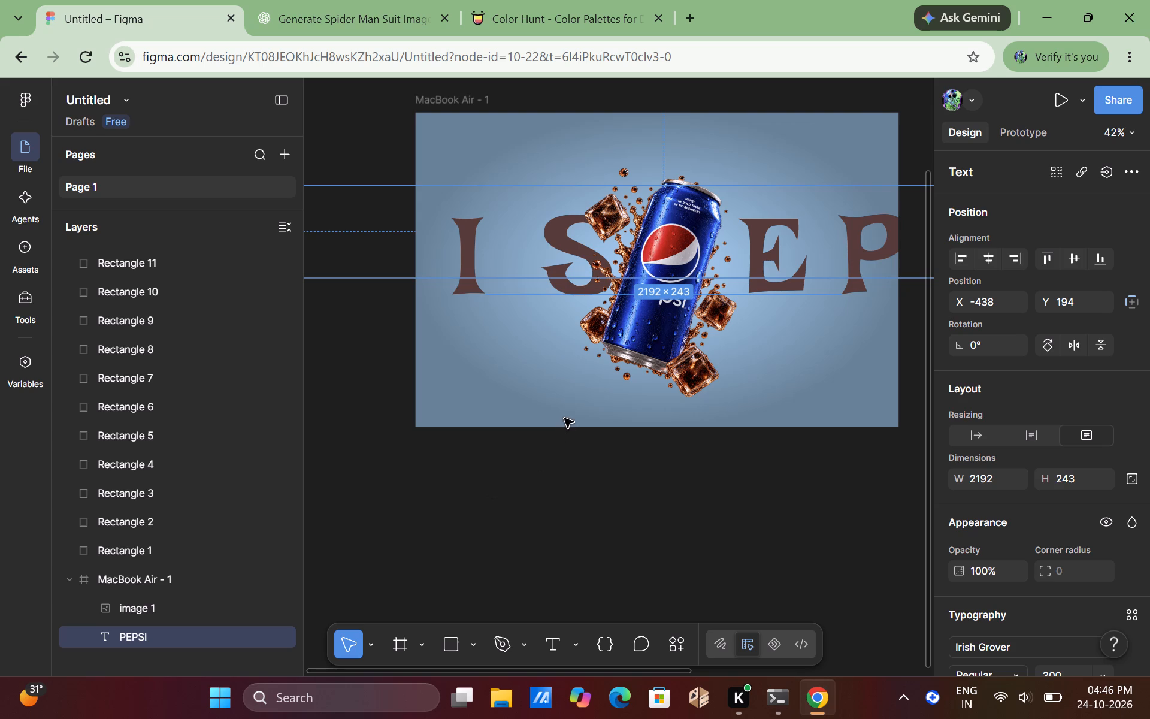
{"action": "left_click", "coordinate": [541, 509]}
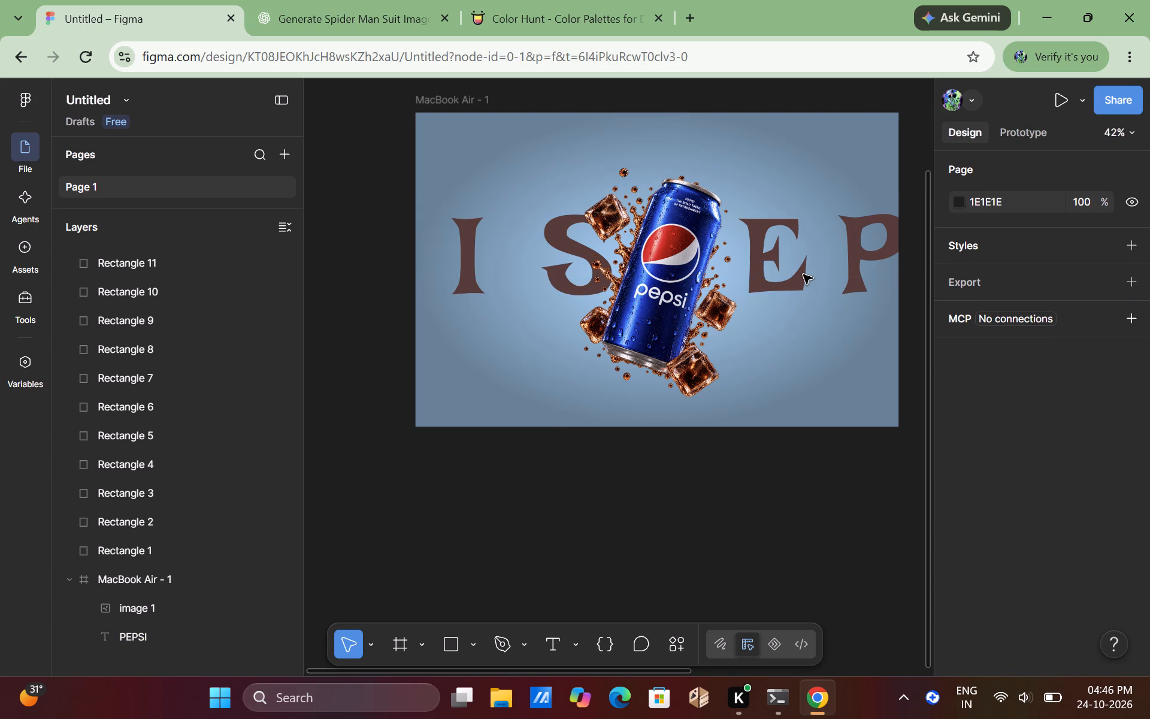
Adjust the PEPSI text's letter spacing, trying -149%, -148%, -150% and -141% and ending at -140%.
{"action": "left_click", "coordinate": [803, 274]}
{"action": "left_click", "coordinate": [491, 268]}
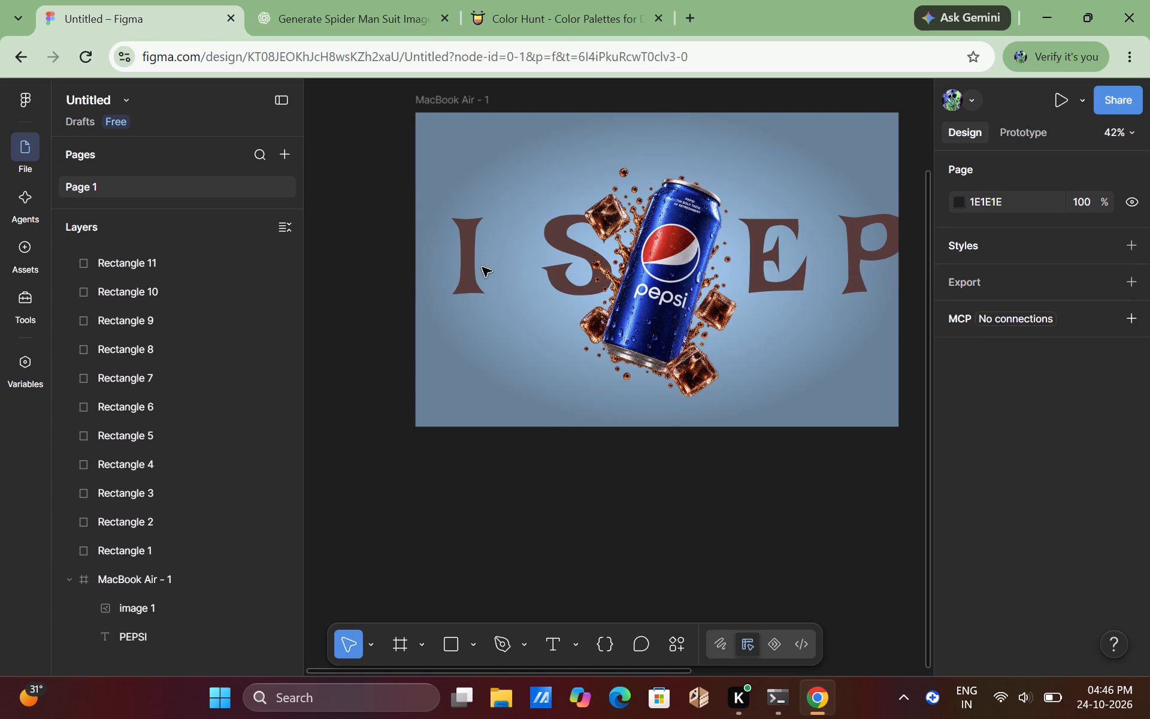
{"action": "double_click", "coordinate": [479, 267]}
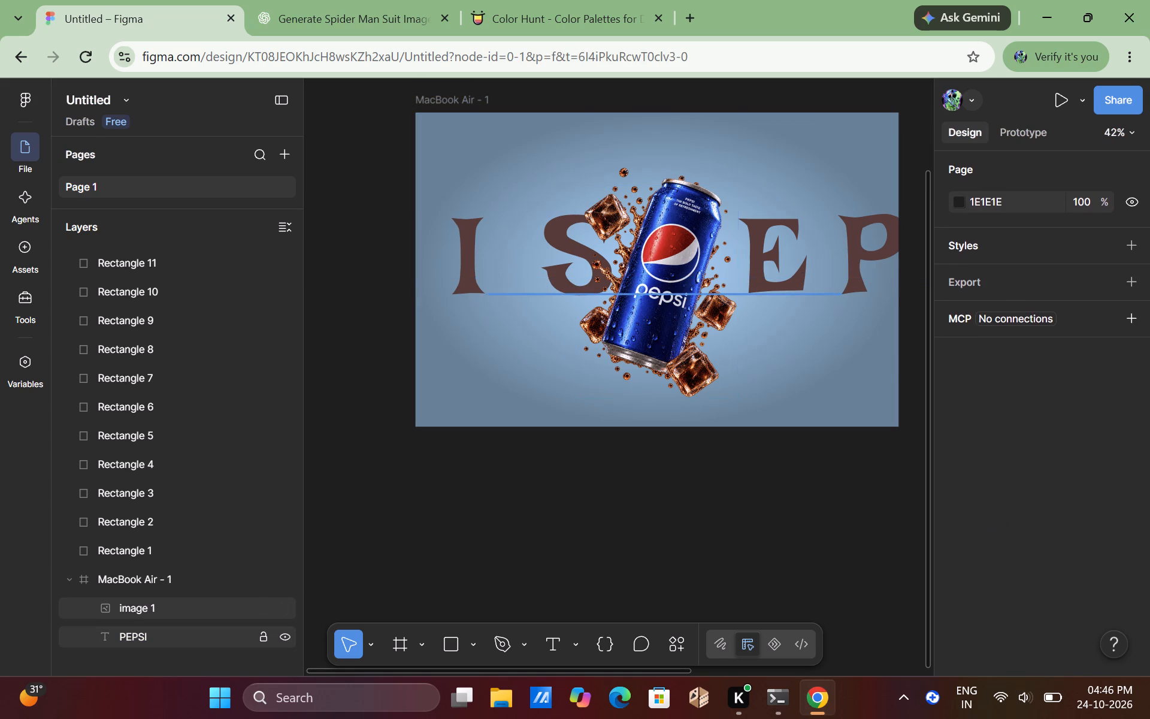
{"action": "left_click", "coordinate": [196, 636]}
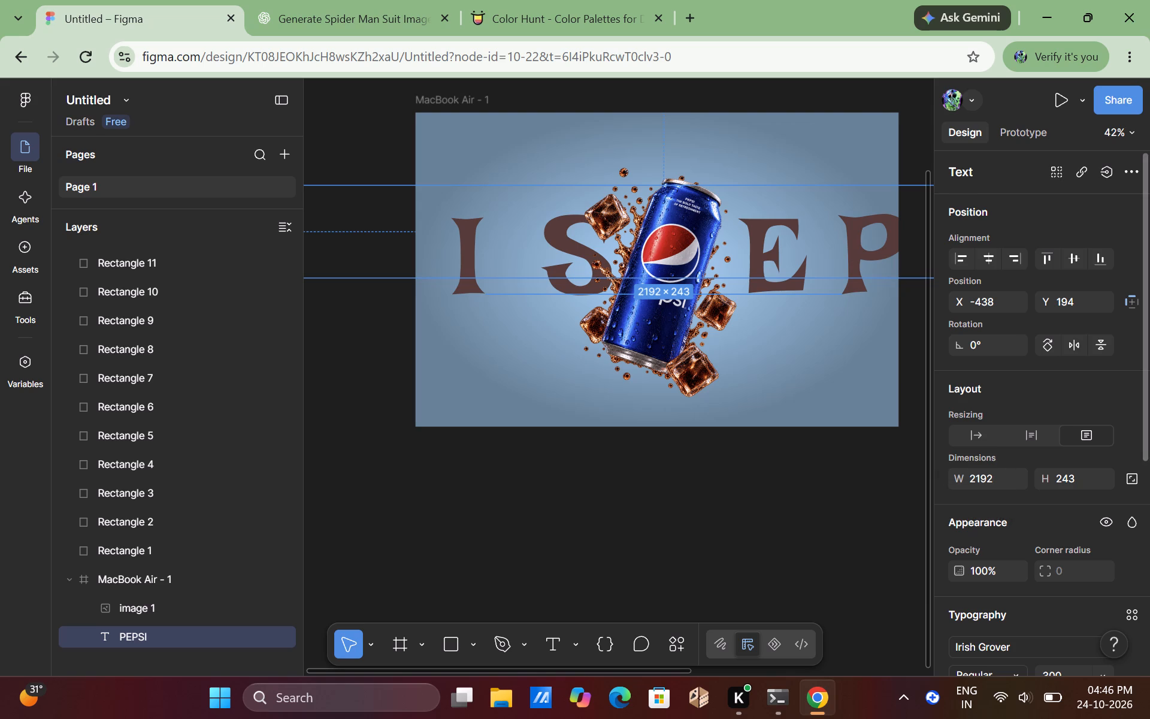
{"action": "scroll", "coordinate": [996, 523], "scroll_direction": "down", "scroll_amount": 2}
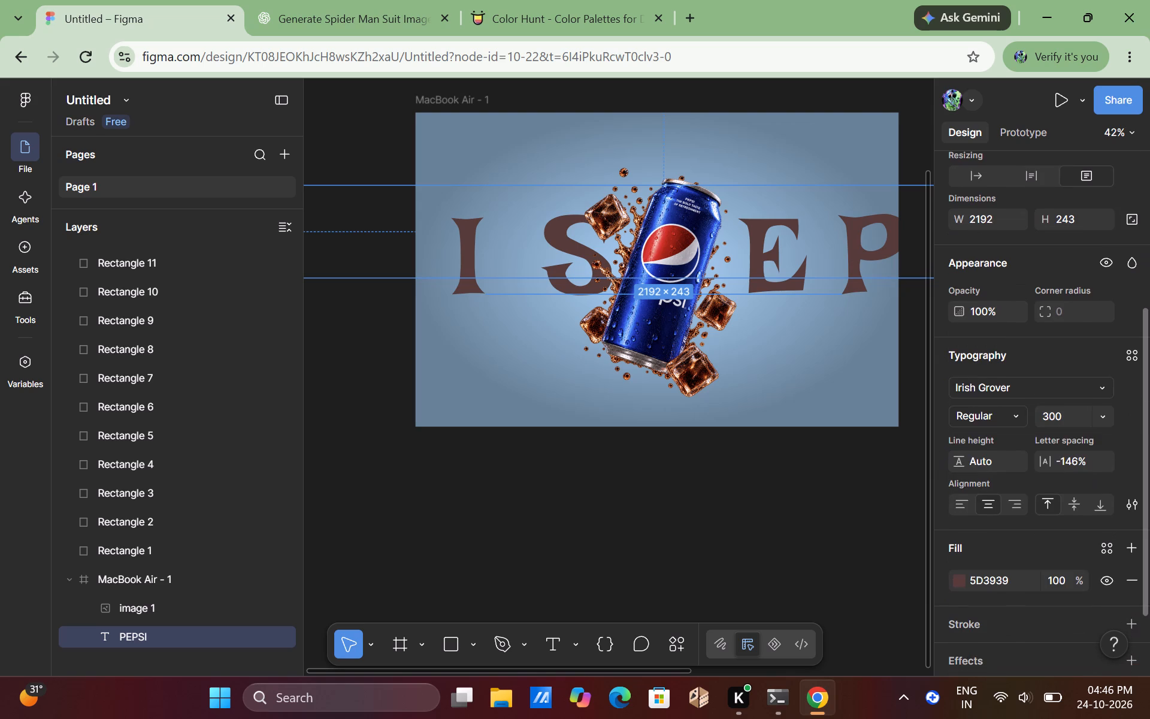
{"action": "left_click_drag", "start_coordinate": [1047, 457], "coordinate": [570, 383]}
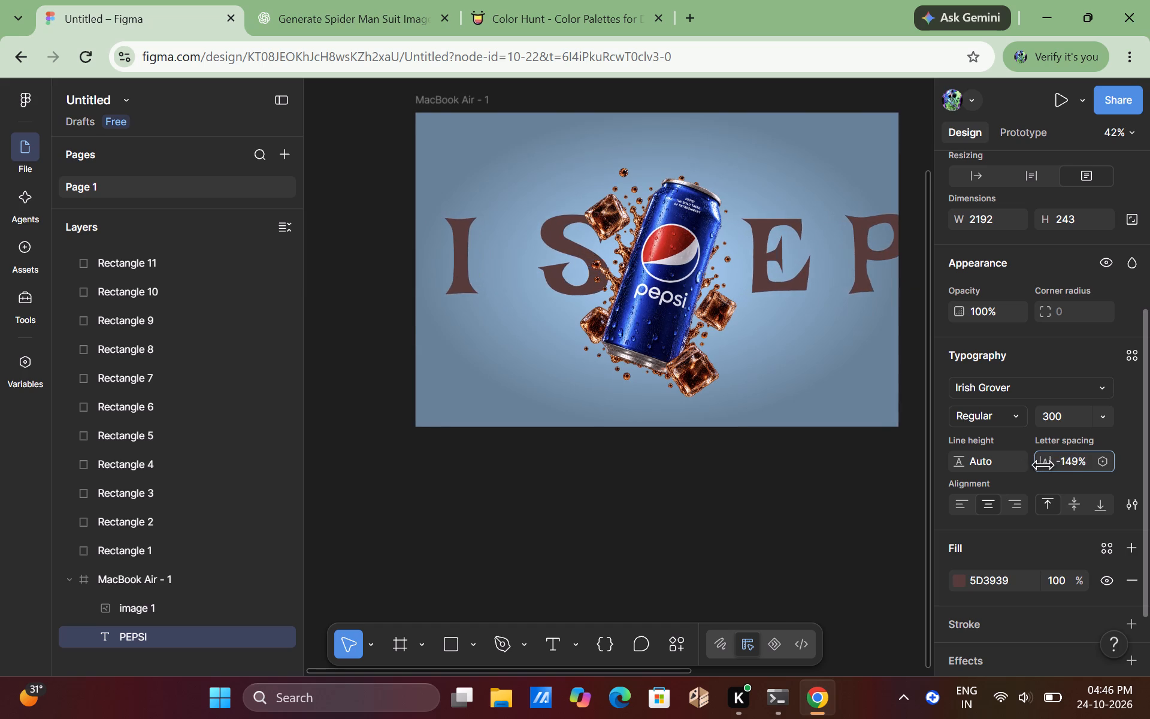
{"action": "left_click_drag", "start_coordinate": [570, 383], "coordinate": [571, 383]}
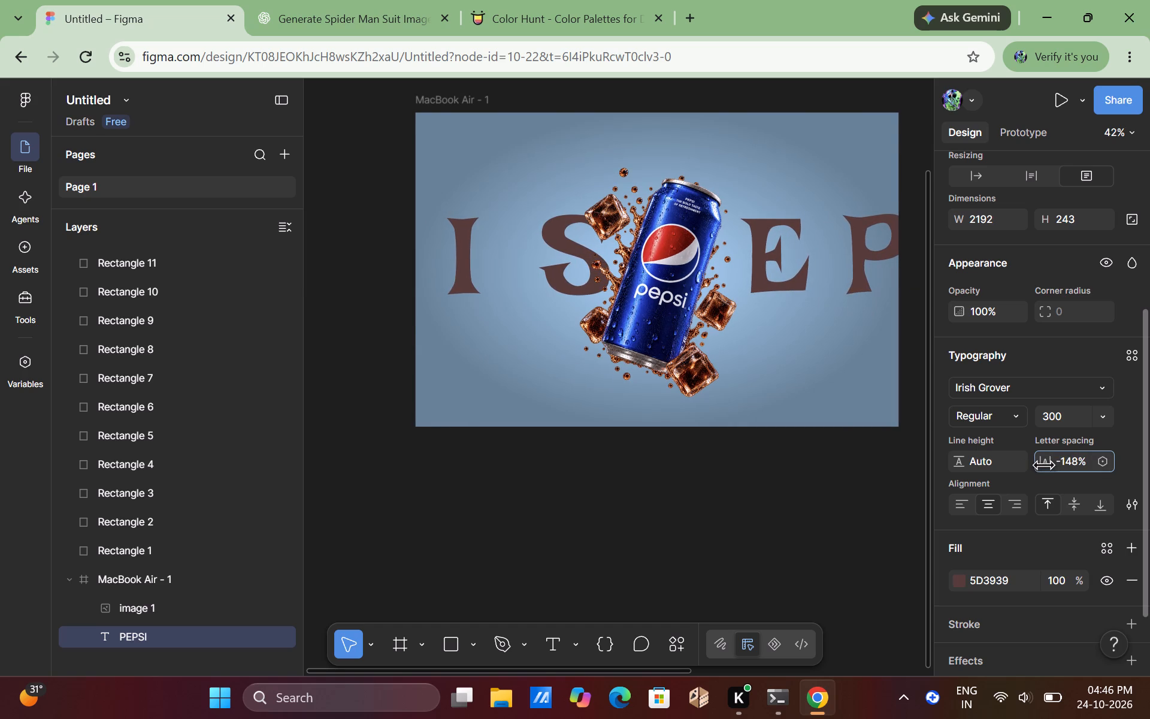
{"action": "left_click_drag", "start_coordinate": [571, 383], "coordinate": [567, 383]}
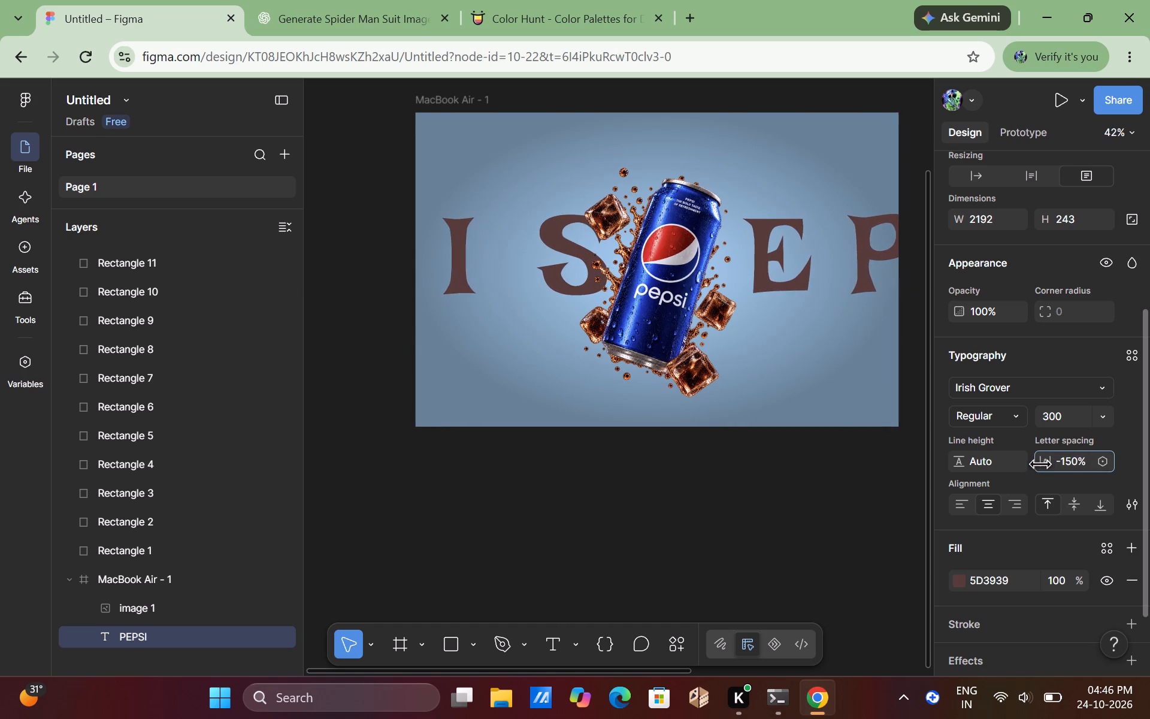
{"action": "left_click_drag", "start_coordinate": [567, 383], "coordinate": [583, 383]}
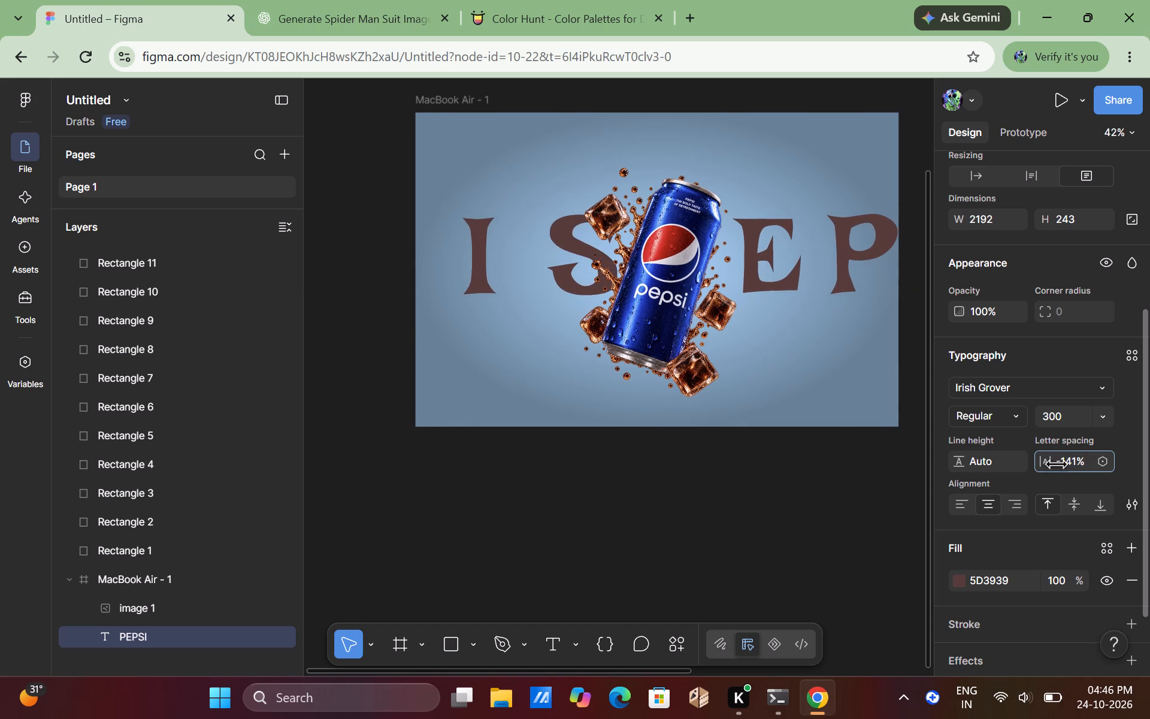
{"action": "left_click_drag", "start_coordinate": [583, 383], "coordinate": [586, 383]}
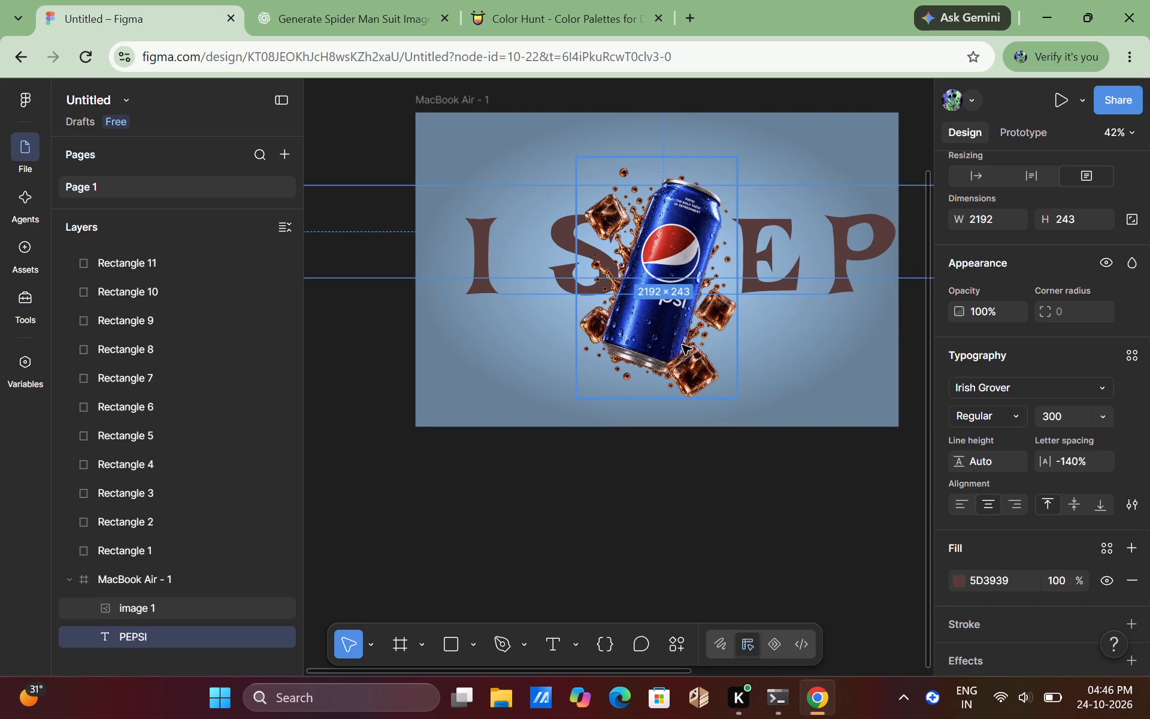
Shrink the Pepsi can image to about 414 × 621 and reposition it at about X 451, Y 126.
{"action": "left_click", "coordinate": [683, 345]}
{"action": "left_click_drag", "start_coordinate": [736, 398], "coordinate": [733, 394]}
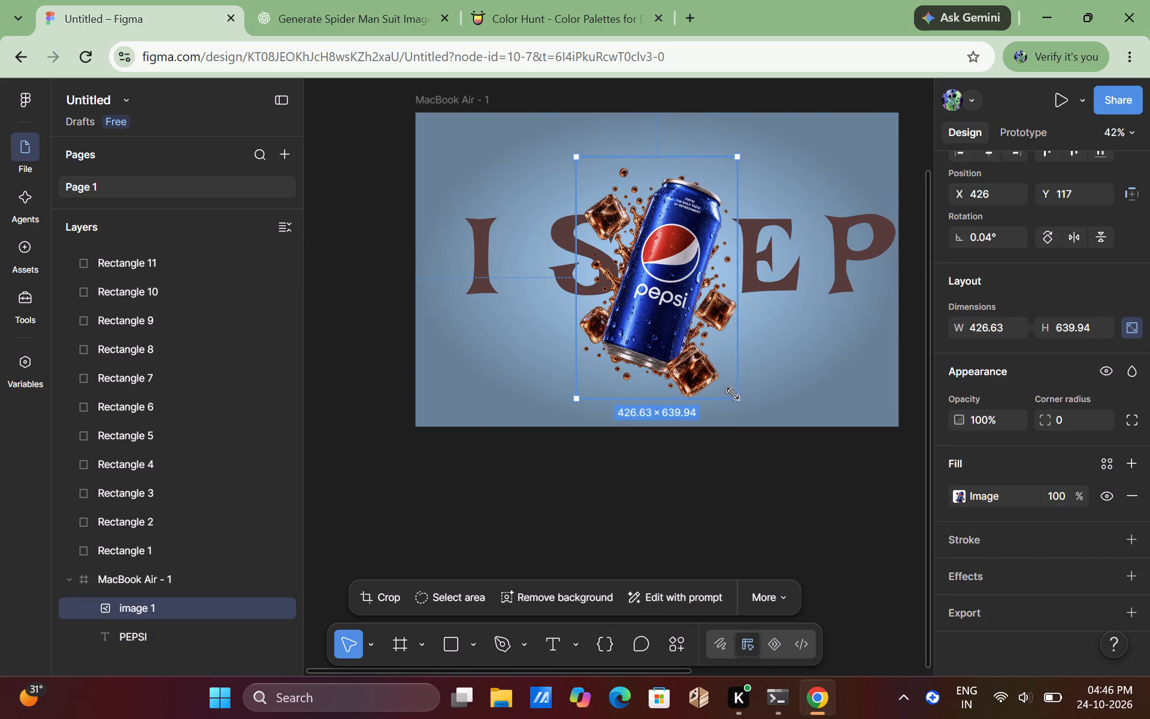
{"action": "left_click_drag", "start_coordinate": [733, 394], "coordinate": [727, 391]}
{"action": "left_click_drag", "start_coordinate": [636, 277], "coordinate": [644, 283]}
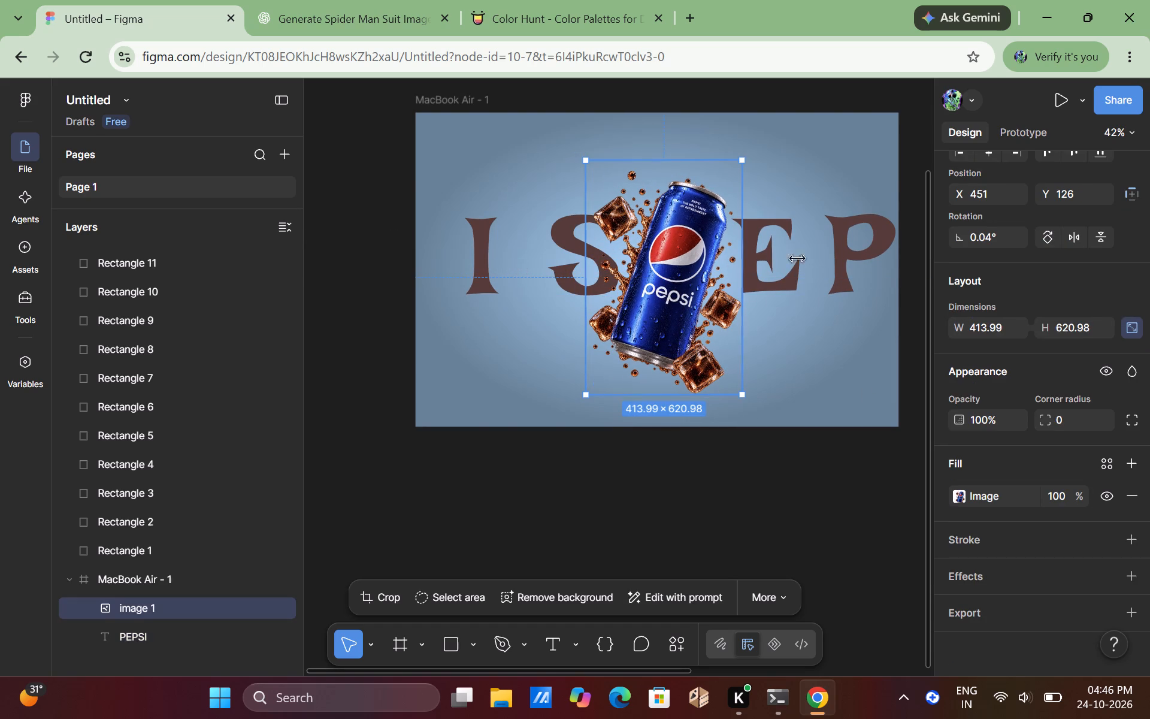
{"action": "left_click", "coordinate": [842, 253]}
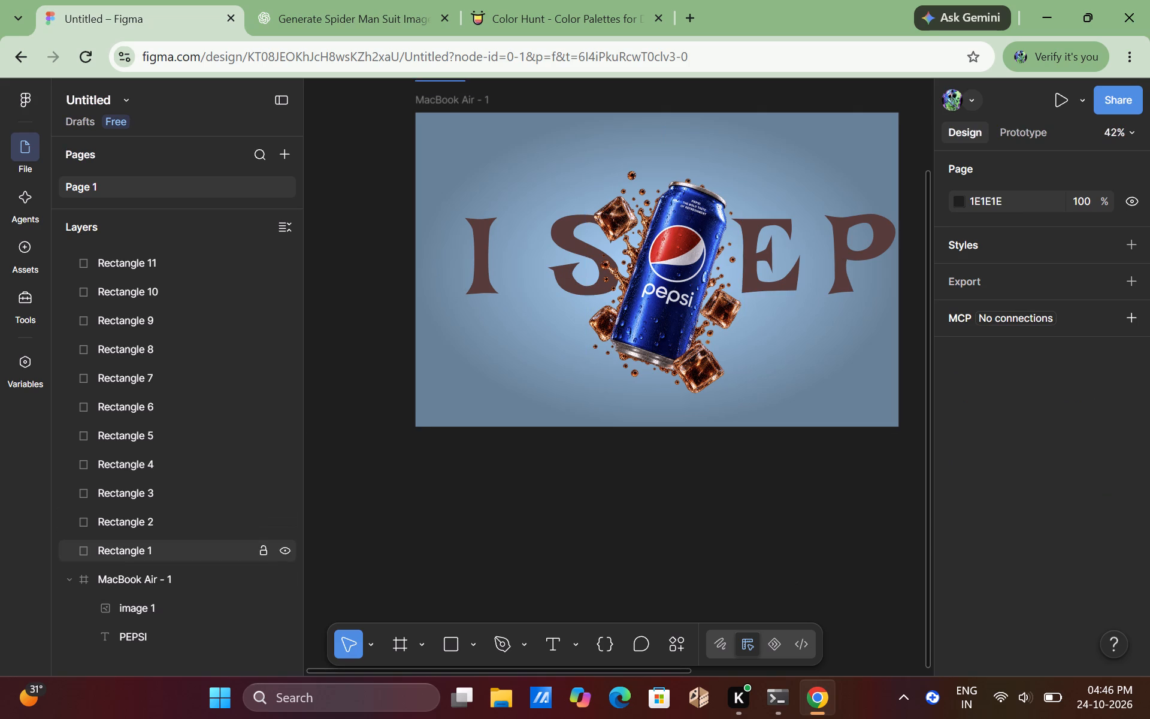
Adjust the PEPSI text's letter spacing to 26% so the word reads correctly across the frame behind the can.
{"action": "left_click", "coordinate": [205, 631]}
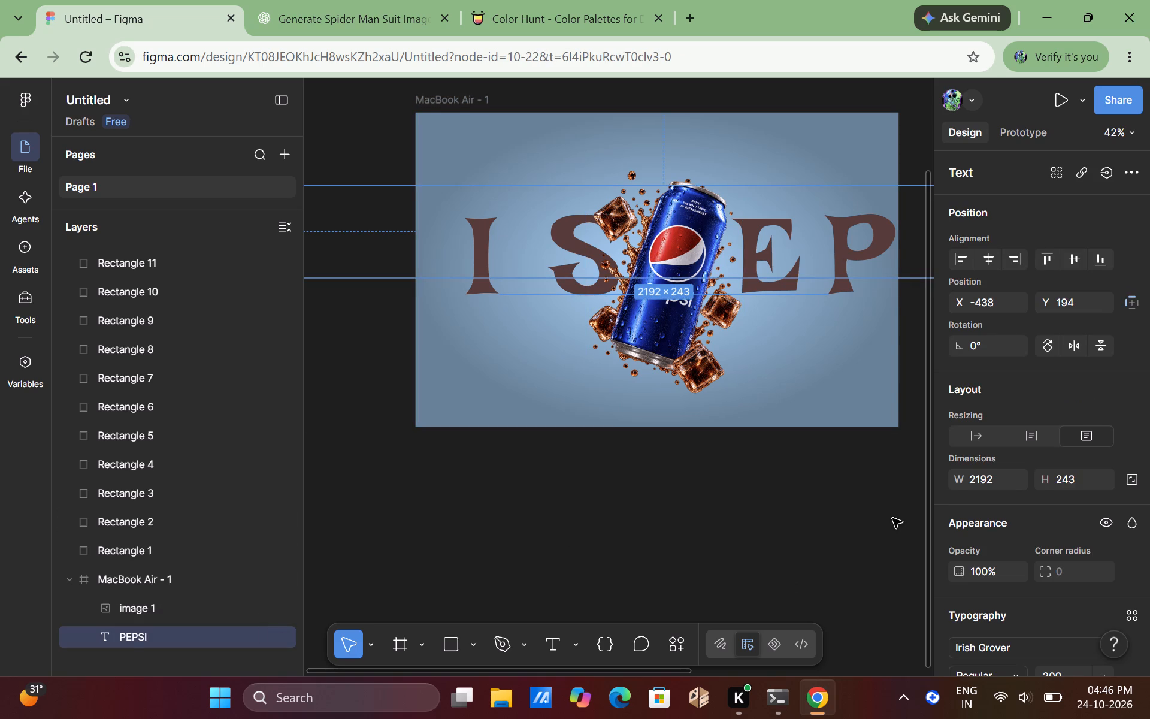
{"action": "scroll", "coordinate": [843, 360], "scroll_direction": "left", "scroll_amount": 1}
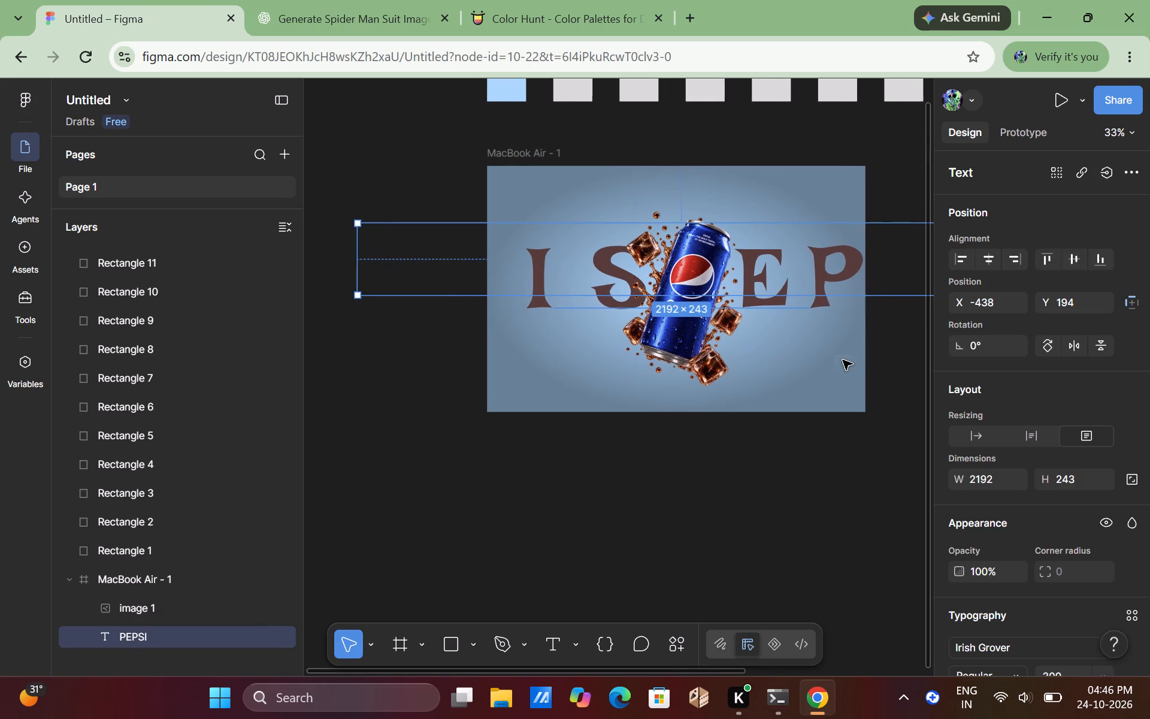
{"action": "scroll", "coordinate": [843, 360], "scroll_direction": "left", "scroll_amount": 1}
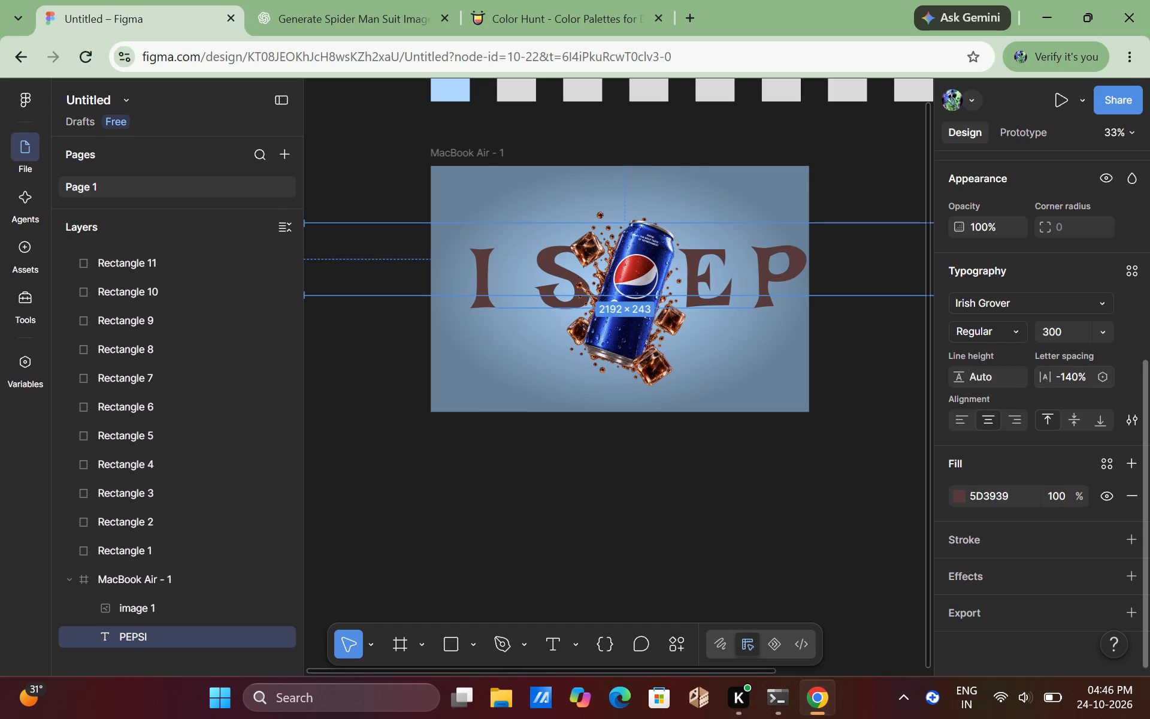
{"action": "left_click_drag", "start_coordinate": [1048, 375], "coordinate": [739, 359]}
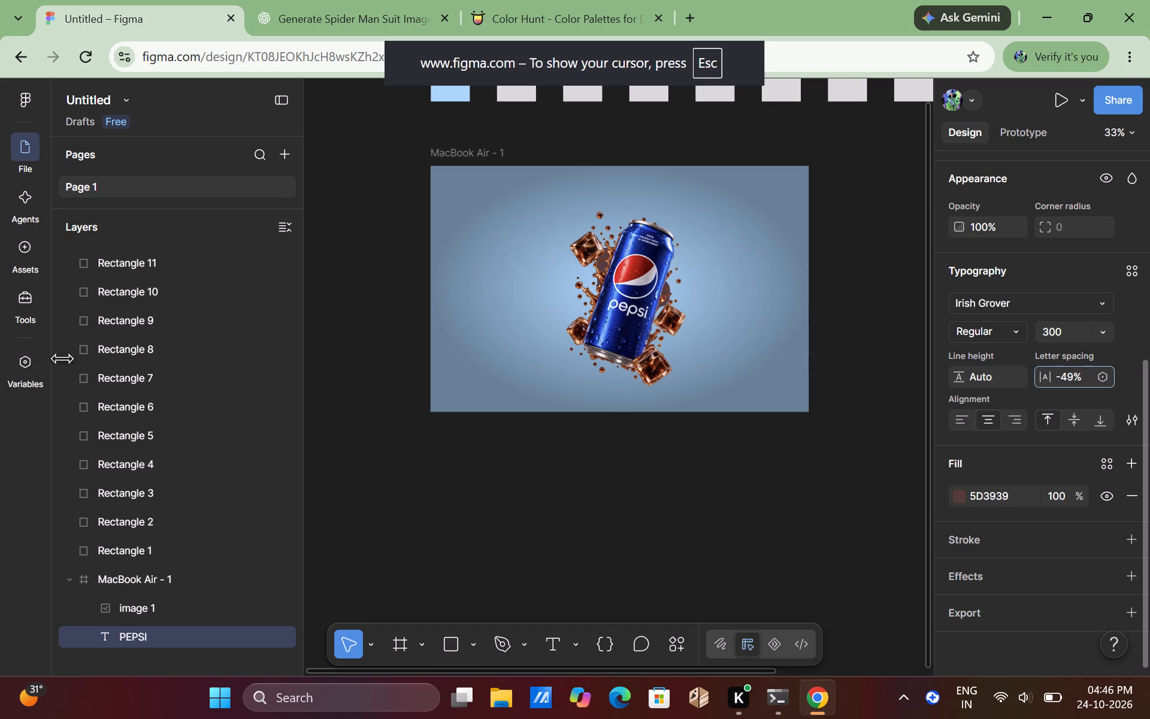
{"action": "left_click_drag", "start_coordinate": [739, 359], "coordinate": [643, 389]}
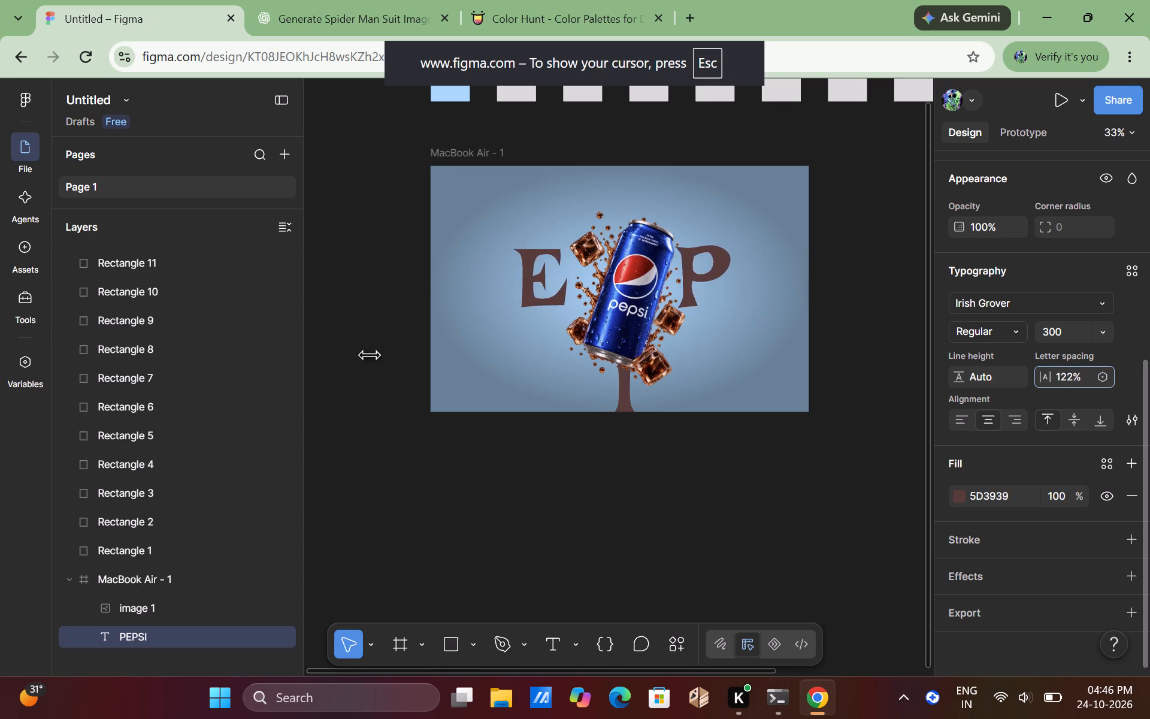
{"action": "left_click_drag", "start_coordinate": [643, 389], "coordinate": [698, 381]}
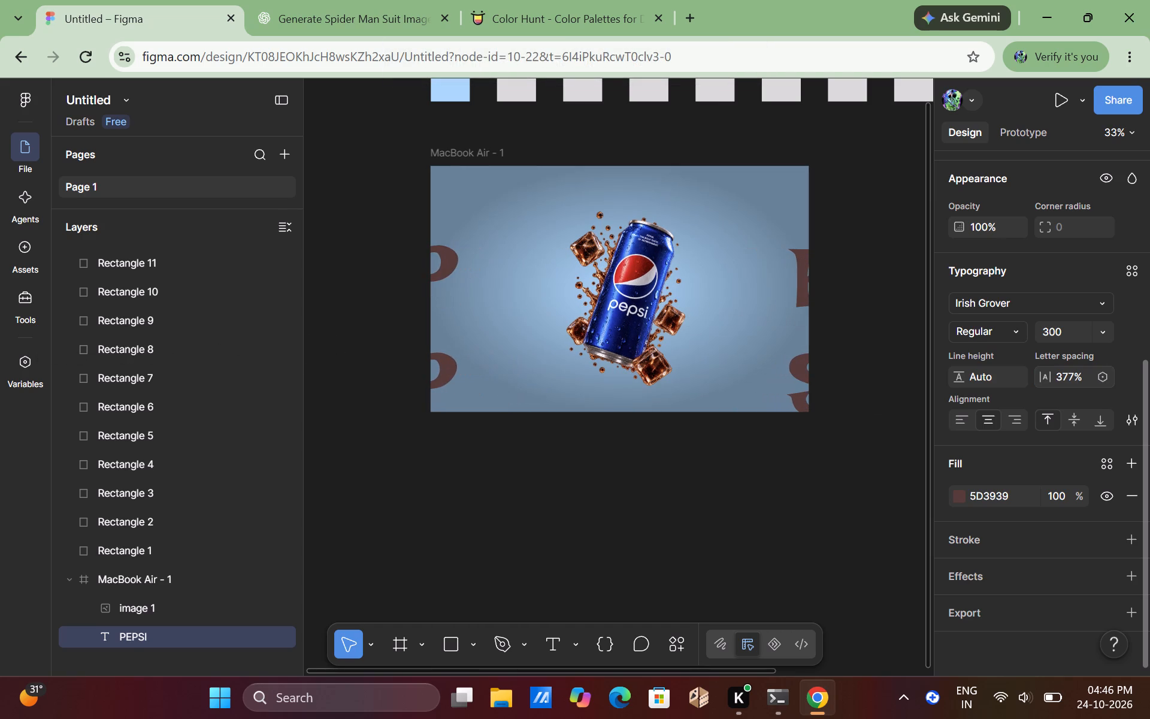
{"action": "left_click_drag", "start_coordinate": [1050, 377], "coordinate": [494, 388]}
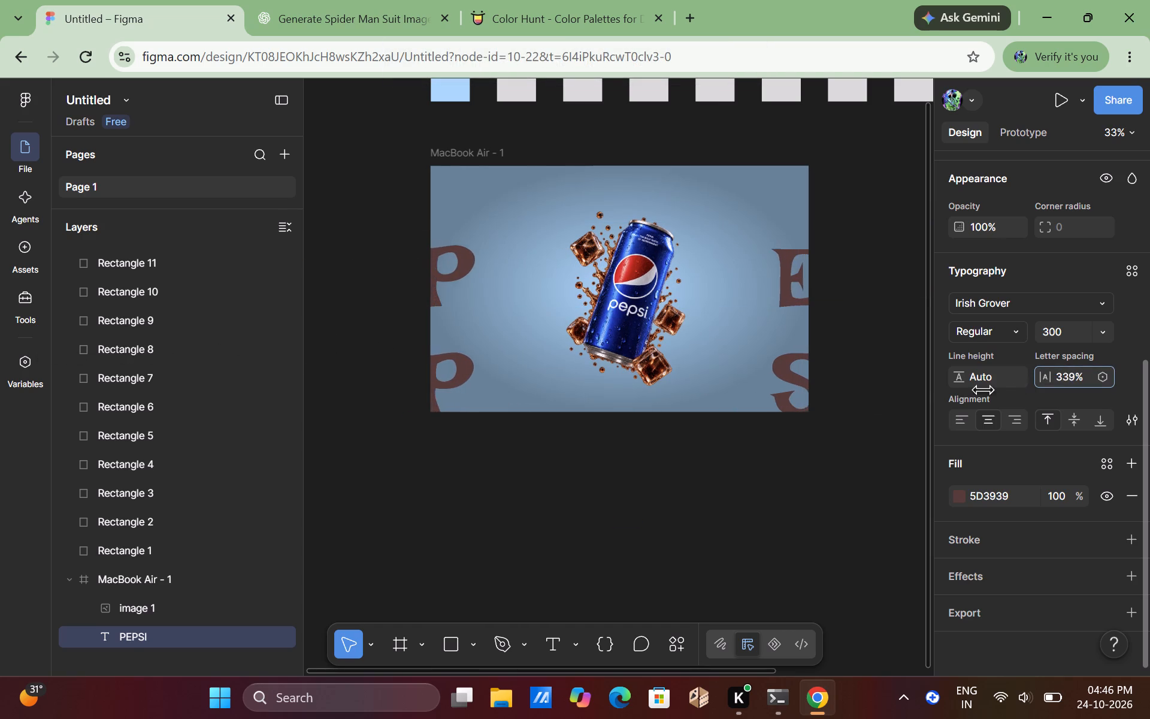
{"action": "left_click_drag", "start_coordinate": [494, 388], "coordinate": [512, 380]}
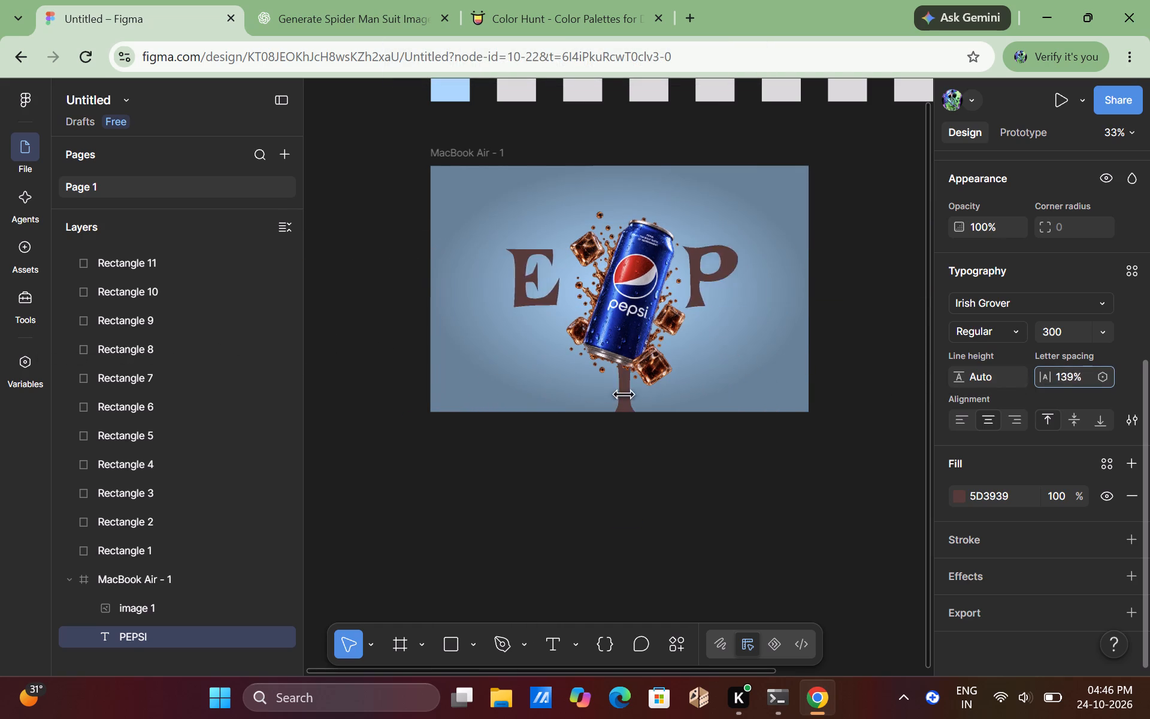
{"action": "left_click_drag", "start_coordinate": [512, 380], "coordinate": [348, 392]}
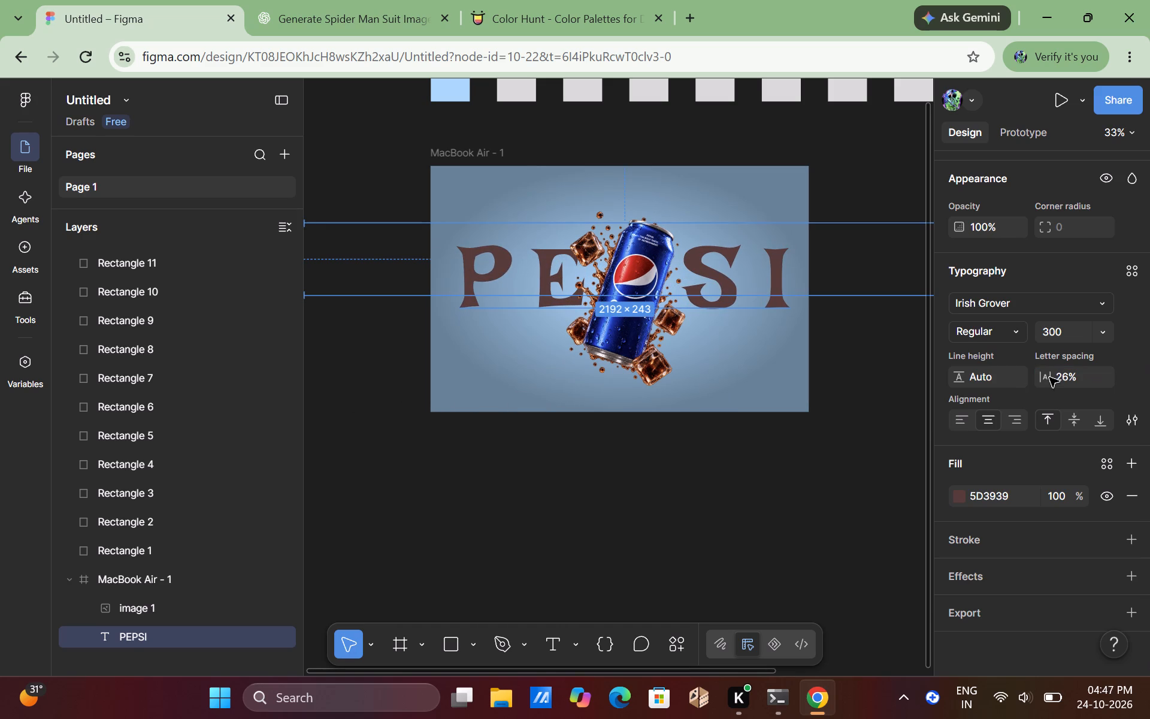
{"action": "left_click", "coordinate": [738, 481]}
Examine the overall composition of the can, PEPSI text and background in the MacBook Air - 1 frame.
{"action": "scroll", "coordinate": [738, 481], "scroll_direction": "up", "scroll_amount": 1}
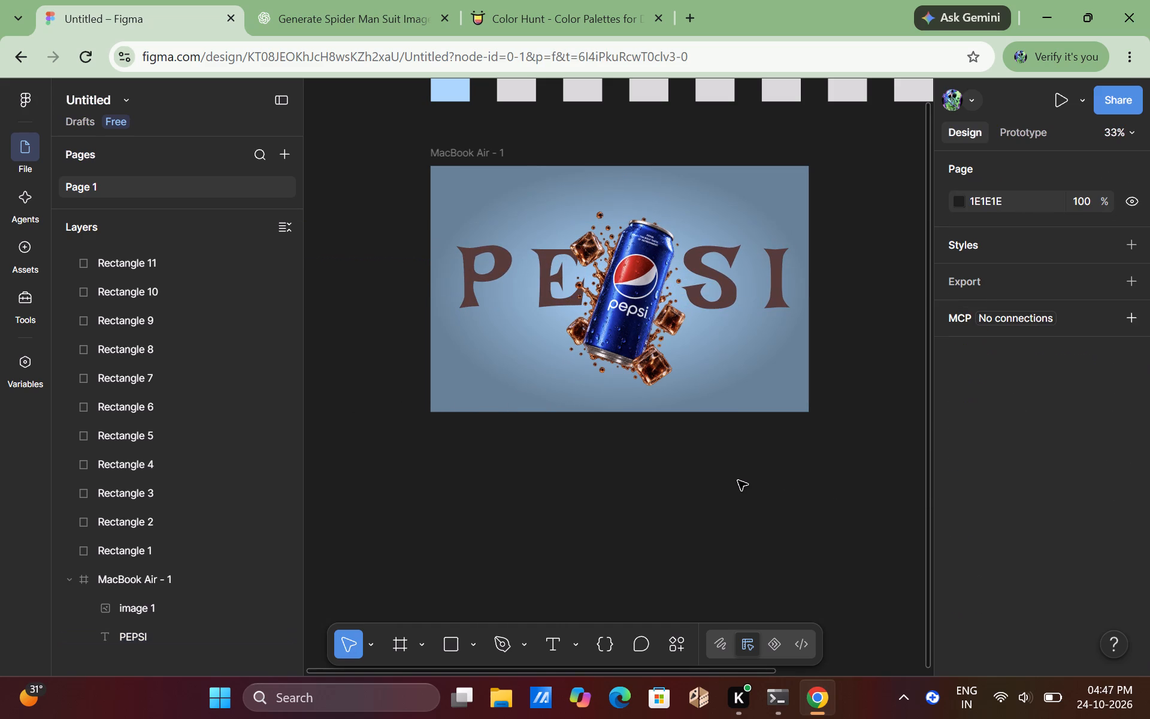
{"action": "scroll", "coordinate": [738, 481], "scroll_direction": "up", "scroll_amount": 2}
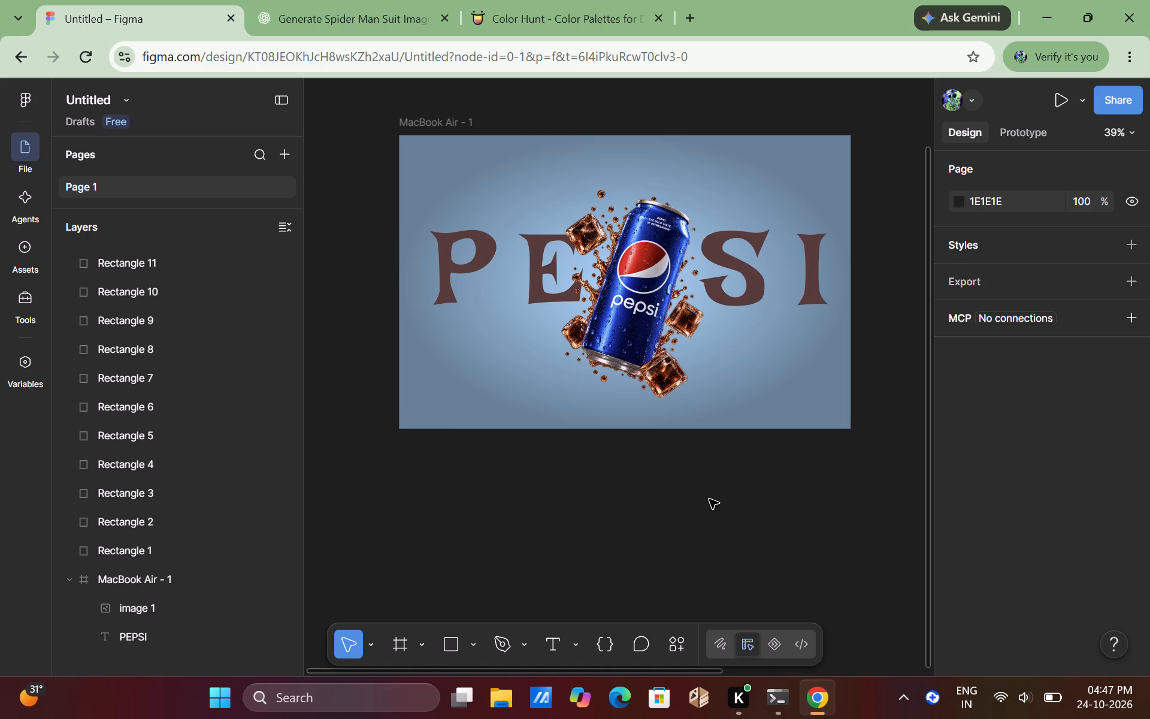
{"action": "left_click", "coordinate": [634, 302]}
{"action": "left_click", "coordinate": [355, 274]}
{"action": "scroll", "coordinate": [355, 274], "scroll_direction": "up", "scroll_amount": 1}
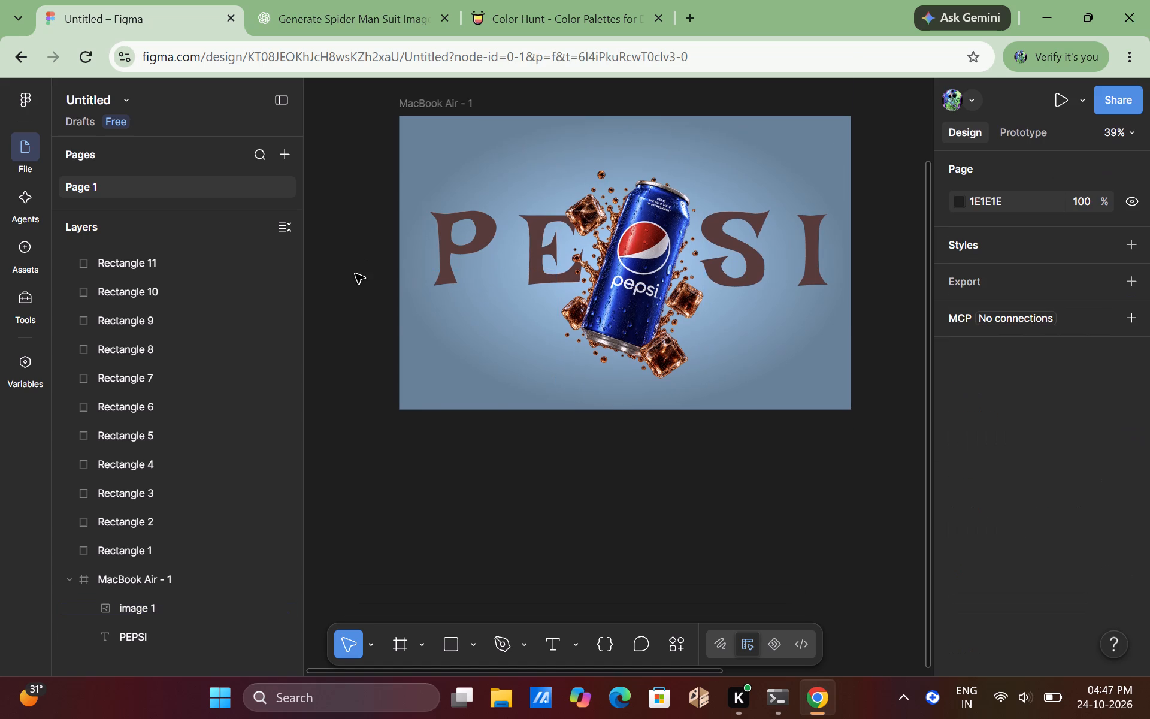
{"action": "scroll", "coordinate": [355, 274], "scroll_direction": "up", "scroll_amount": 1}
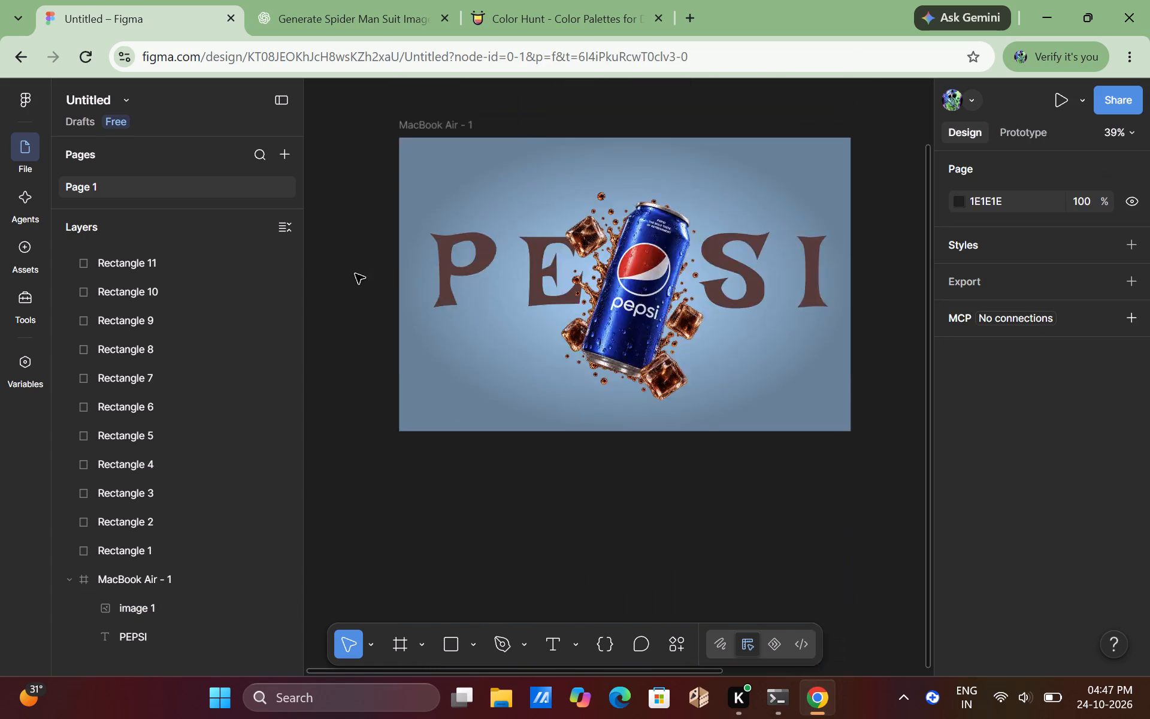
{"action": "scroll", "coordinate": [355, 274], "scroll_direction": "up", "scroll_amount": 1}
Close the Figma design and ChatGPT image browser tabs.
{"action": "left_click", "coordinate": [233, 25]}
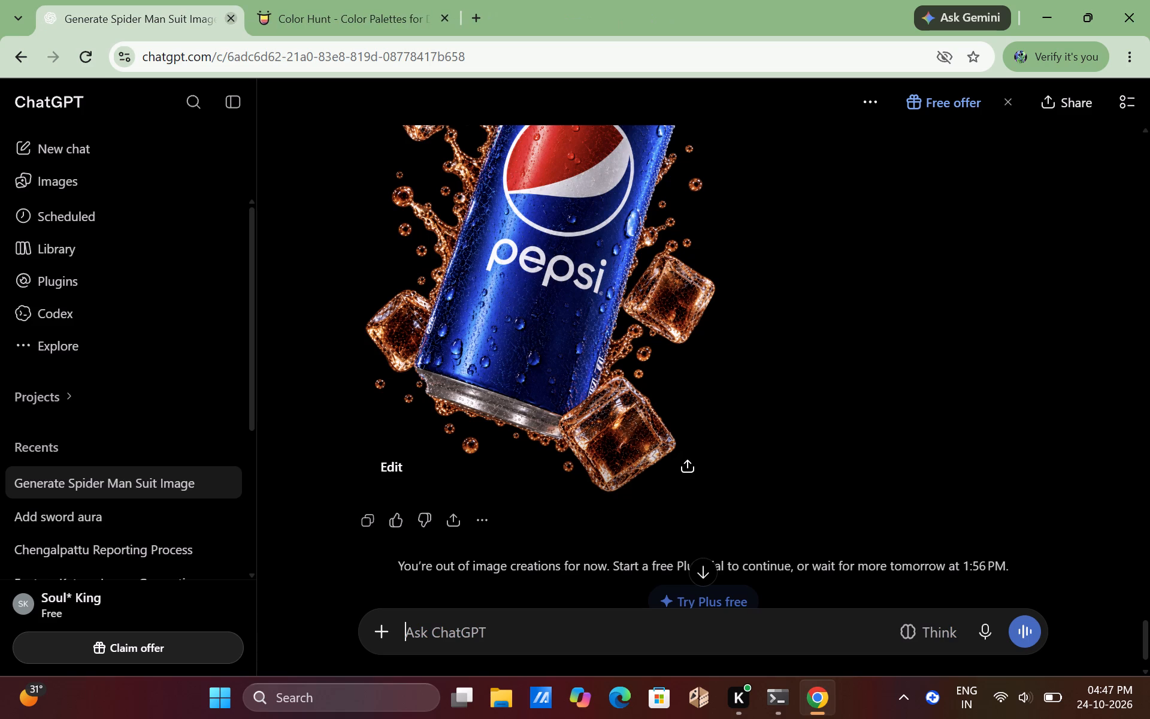
{"action": "left_click", "coordinate": [225, 18]}
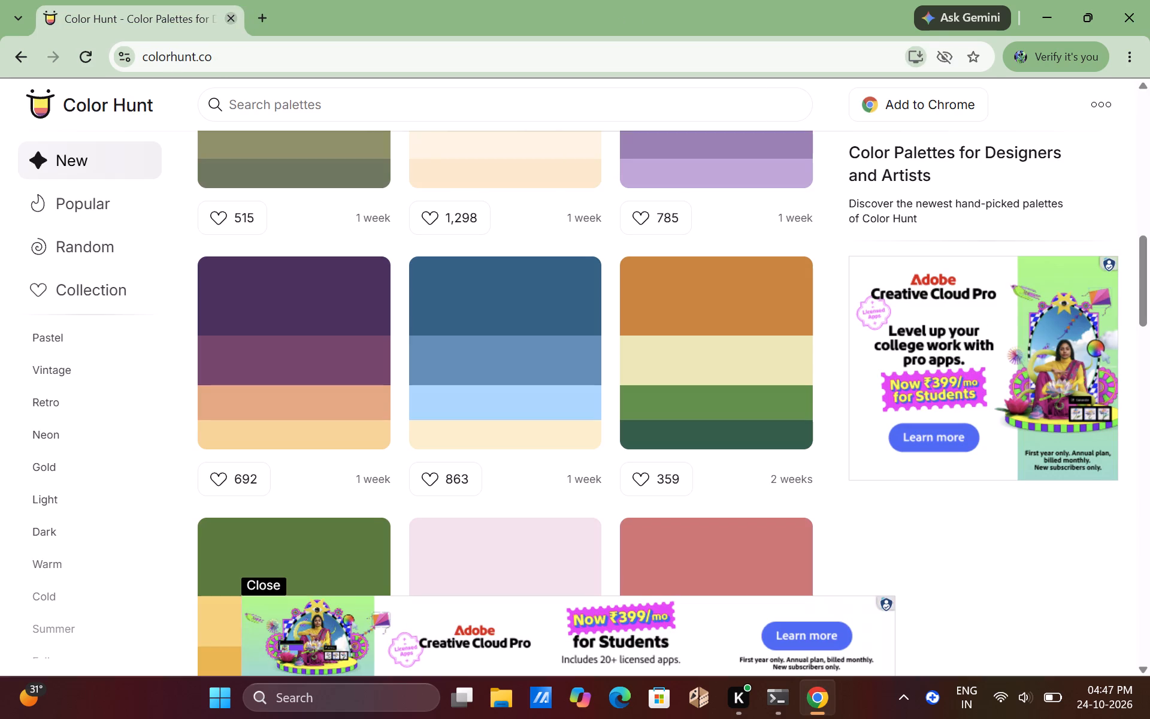